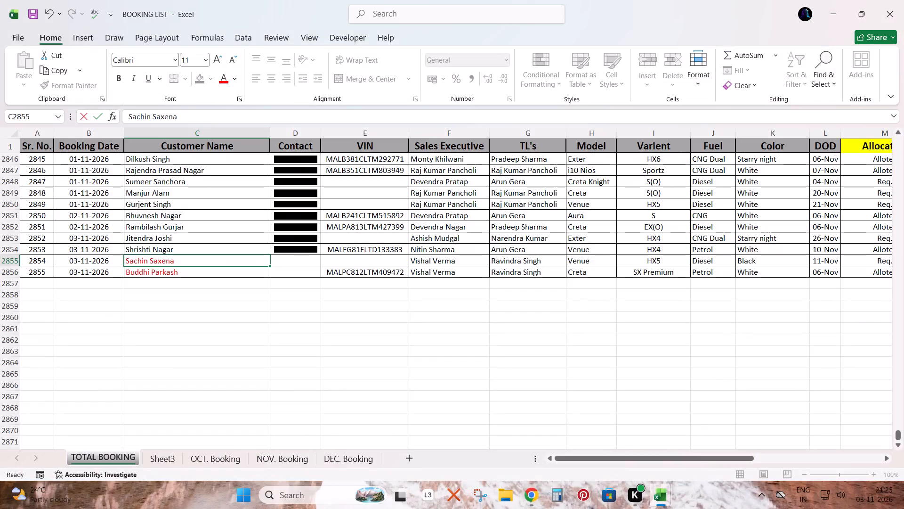
# Enter 1160000 as the Deal amount for the booking with Sr. No. 2854.
pyautogui.press('Right')
pyautogui.press('Right')
pyautogui.press('Right')
pyautogui.press('Right')
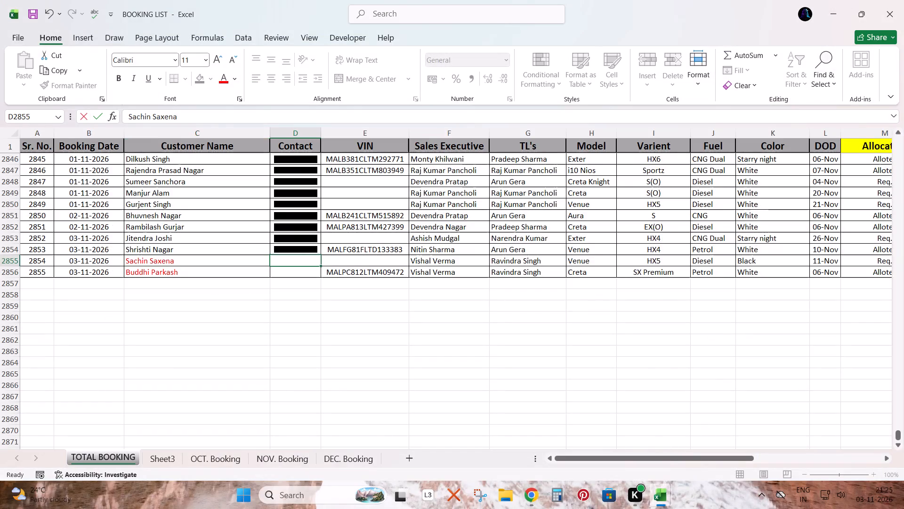
pyautogui.press('Right')
pyautogui.press('Right')
pyautogui.press('Right')
pyautogui.press('Right')
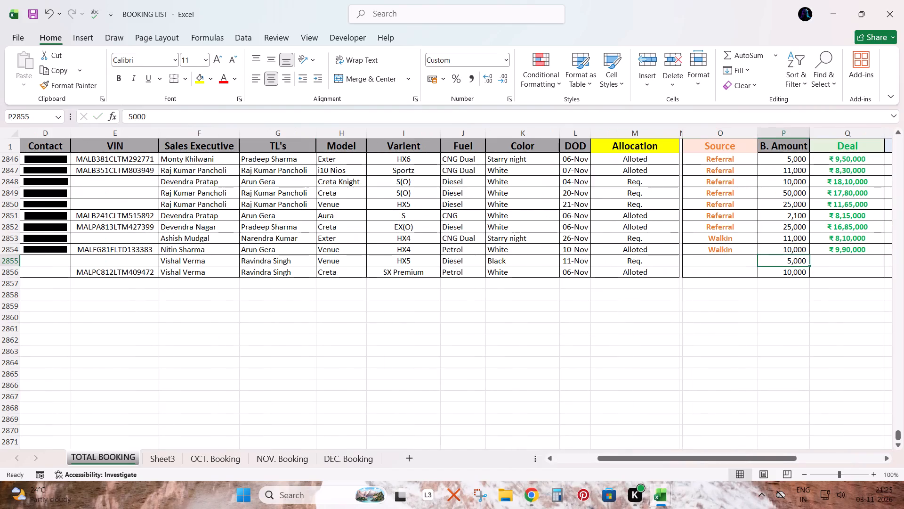
pyautogui.press('Right')
pyautogui.press('Left')
pyautogui.press('Left')
pyautogui.press('Left')
pyautogui.press('Right')
pyautogui.press('Right')
pyautogui.press('Right')
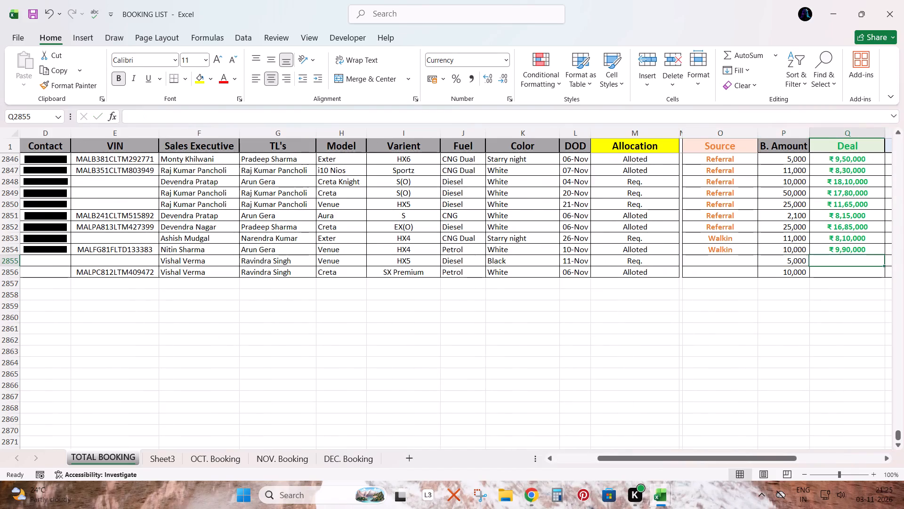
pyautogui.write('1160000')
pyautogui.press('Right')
# Fill in the same booking's costs: Insurance 33307, RTO 16000, Accessories 10000, TCS 10891 and Screp Cost 0.
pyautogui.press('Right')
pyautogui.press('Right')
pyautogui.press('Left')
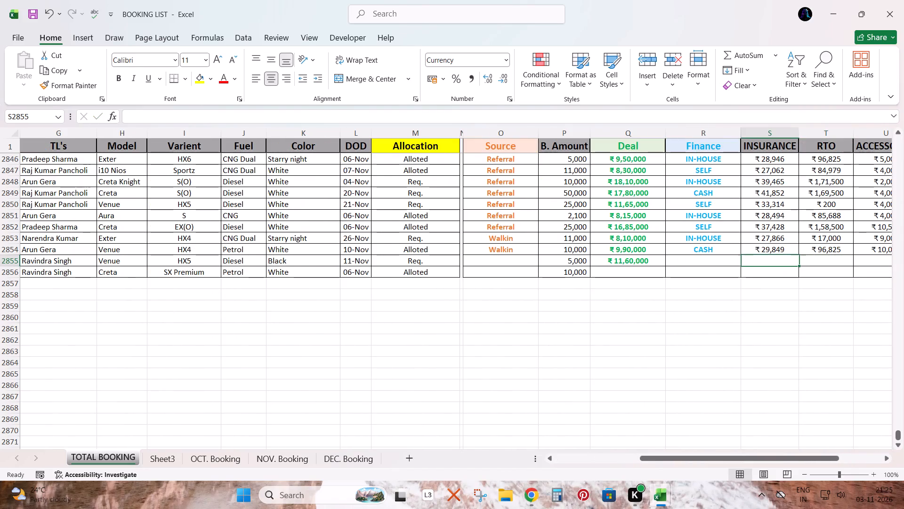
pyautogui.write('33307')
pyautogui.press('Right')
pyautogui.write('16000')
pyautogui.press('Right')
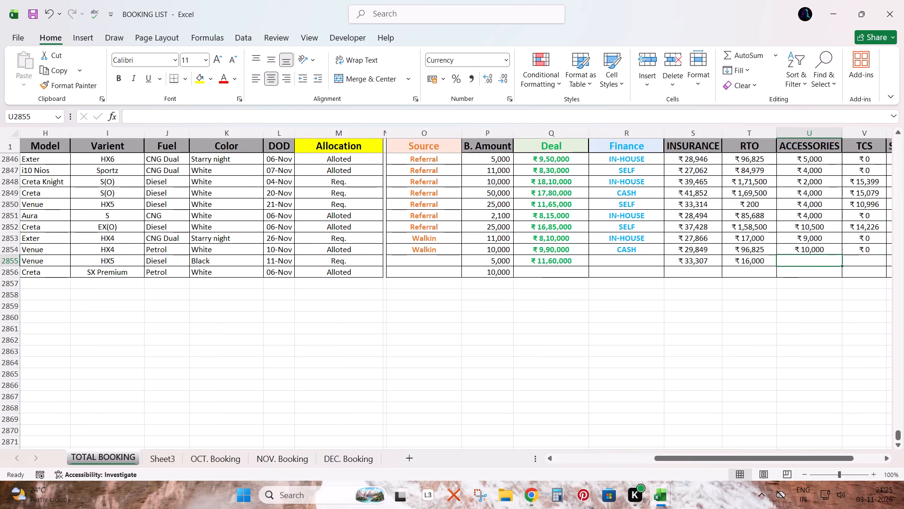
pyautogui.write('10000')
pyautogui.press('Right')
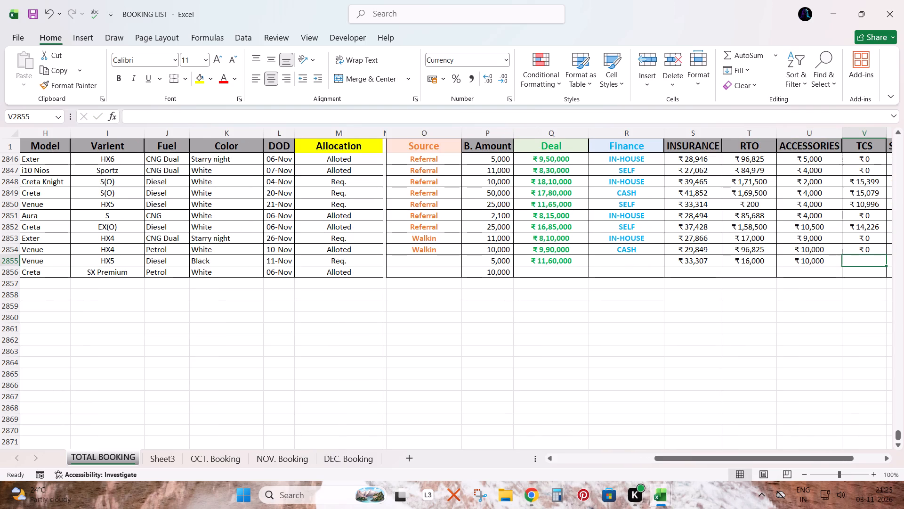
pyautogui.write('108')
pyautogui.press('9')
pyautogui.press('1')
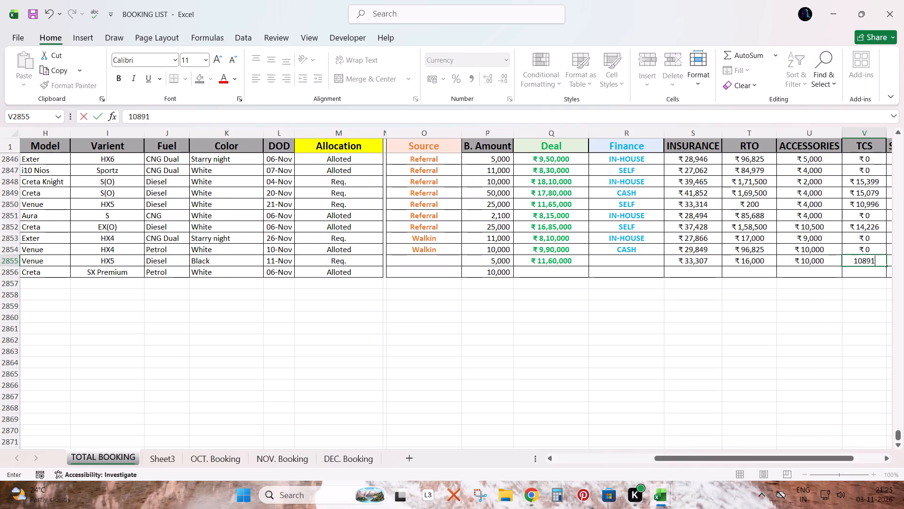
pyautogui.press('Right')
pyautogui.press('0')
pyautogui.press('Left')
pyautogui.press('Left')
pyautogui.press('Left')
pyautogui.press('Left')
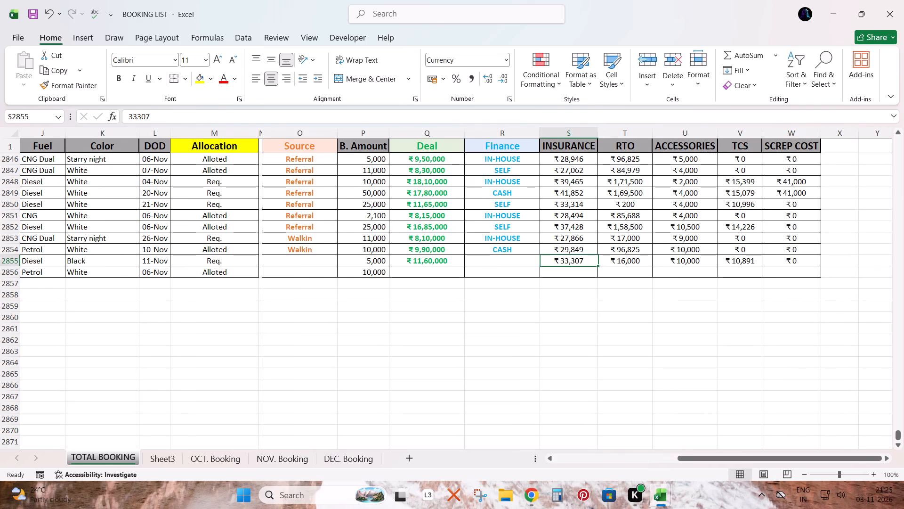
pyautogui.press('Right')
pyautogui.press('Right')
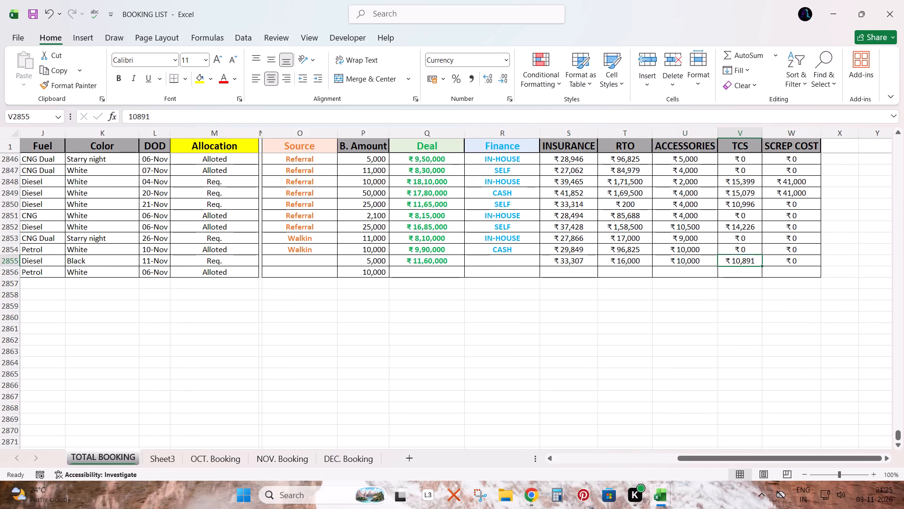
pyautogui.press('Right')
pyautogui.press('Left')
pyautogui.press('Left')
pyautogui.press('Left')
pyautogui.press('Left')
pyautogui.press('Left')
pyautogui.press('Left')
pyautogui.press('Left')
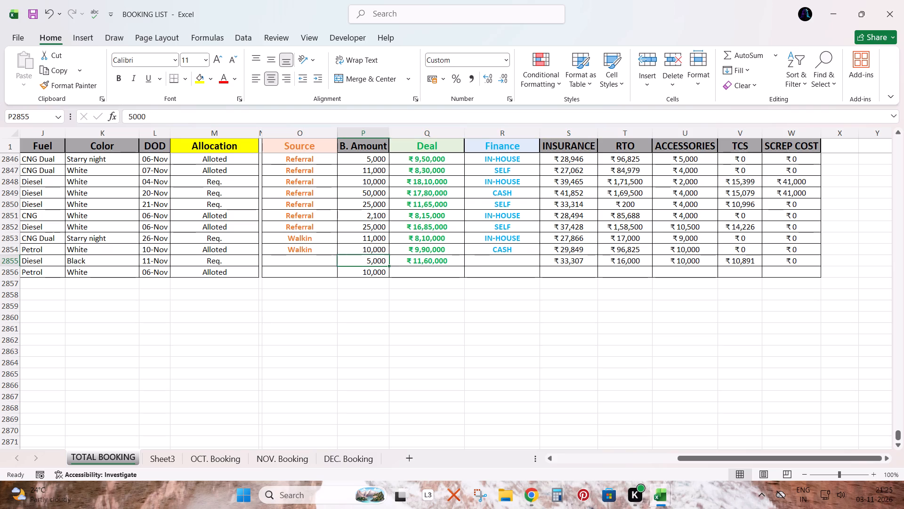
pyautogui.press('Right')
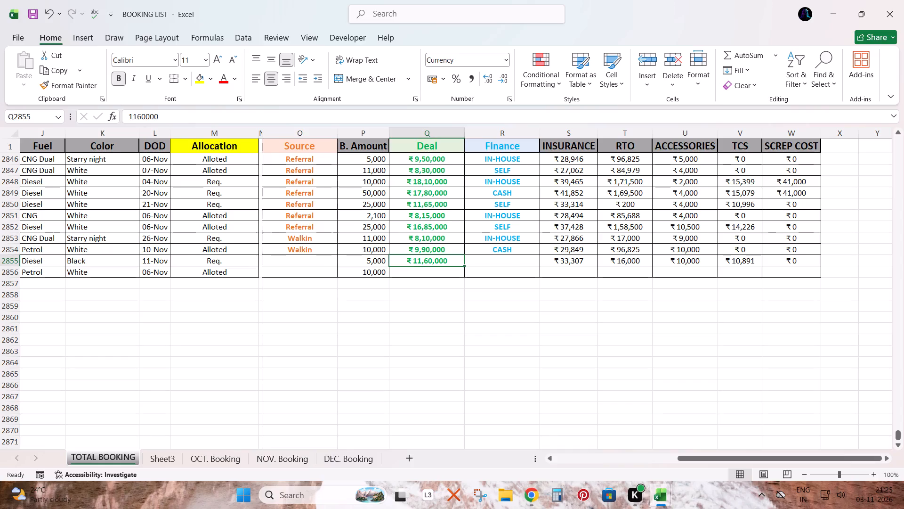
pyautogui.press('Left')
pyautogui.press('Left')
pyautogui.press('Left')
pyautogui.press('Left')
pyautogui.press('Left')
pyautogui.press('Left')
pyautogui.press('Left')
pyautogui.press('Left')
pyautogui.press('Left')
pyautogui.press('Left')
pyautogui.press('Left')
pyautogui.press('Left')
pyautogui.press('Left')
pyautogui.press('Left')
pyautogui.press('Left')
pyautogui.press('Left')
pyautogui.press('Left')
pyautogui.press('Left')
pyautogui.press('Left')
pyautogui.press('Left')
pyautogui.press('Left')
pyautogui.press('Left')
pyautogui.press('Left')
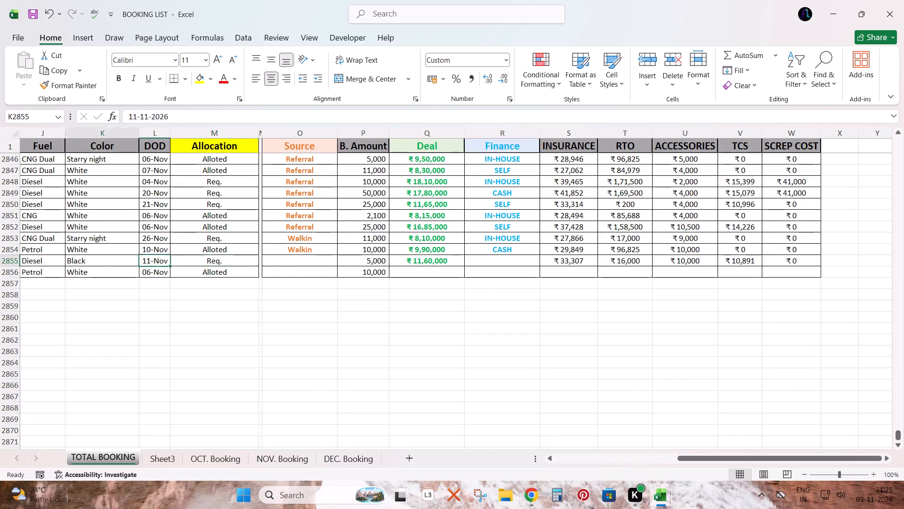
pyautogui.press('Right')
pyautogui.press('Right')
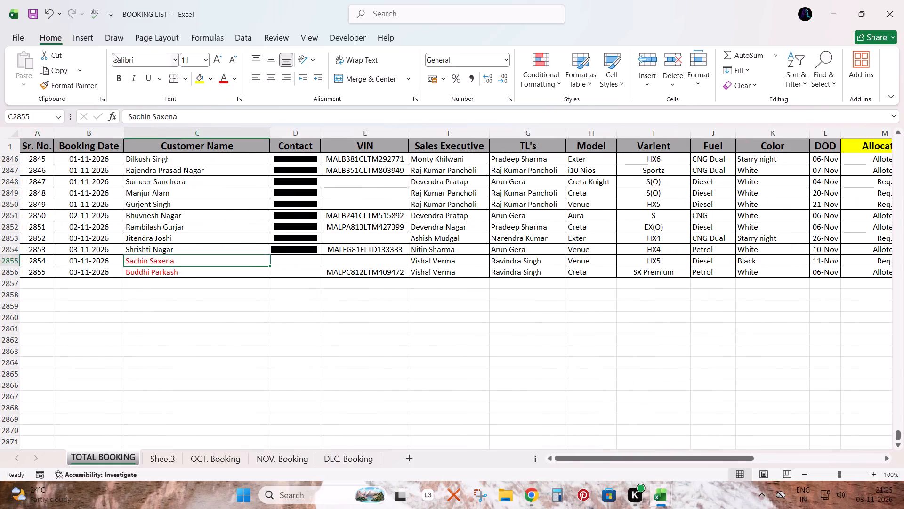
# Save the BOOKING LIST workbook.
pyautogui.click(34, 15)
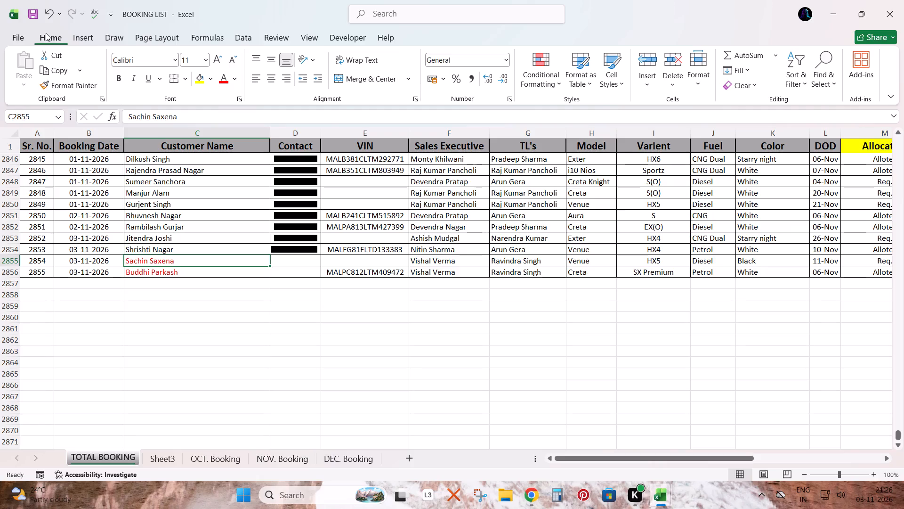
pyautogui.hotkey('ctrl', 's')
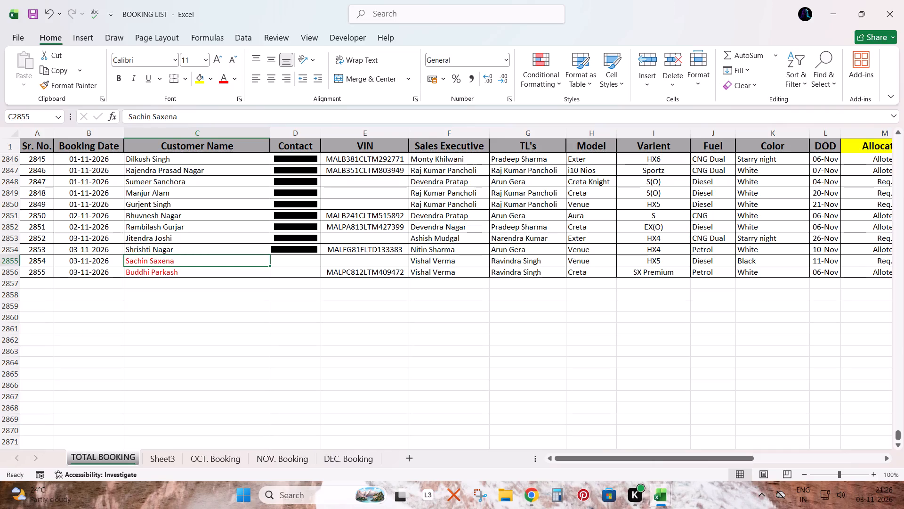
# Switch to the ALLOCATION STOCK SHEET workbook and return its STOCK sheet to the top.
pyautogui.hotkey('alt', 'Tab')
pyautogui.hotkey('alt', 'Tab')
pyautogui.hotkey('alt', 'Tab')
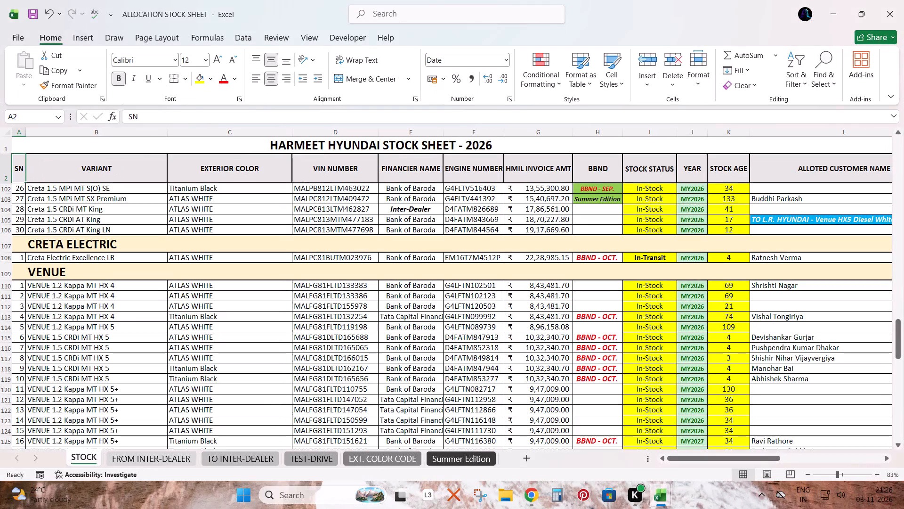
pyautogui.click(144, 174)
pyautogui.hotkey('ctrl', 'Left')
pyautogui.press('Down')
pyautogui.press('Up')
# Return to BOOKING LIST, select the Sr. No. cell of the first empty row below the bookings and save the workbook.
pyautogui.hotkey('alt', 'Tab')
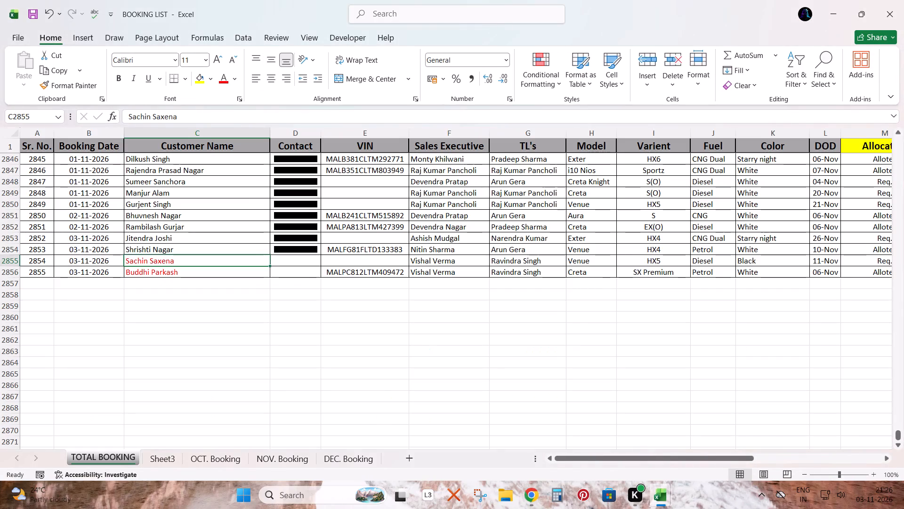
pyautogui.hotkey('ctrl', 'Right')
pyautogui.press('Right')
pyautogui.hotkey('ctrl', 'Right')
pyautogui.press('Right')
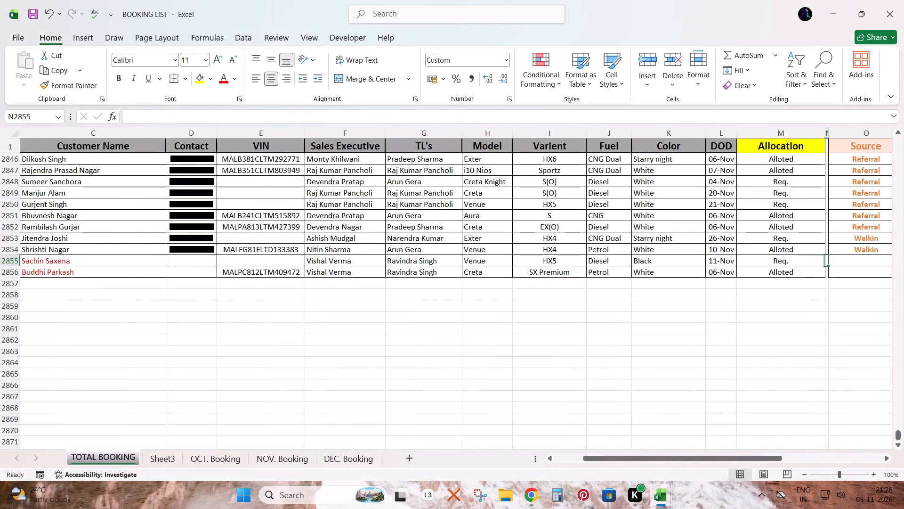
pyautogui.press('Right')
pyautogui.press('Right')
pyautogui.press('Down')
pyautogui.press('Left')
pyautogui.press('Down')
pyautogui.press('Left')
pyautogui.hotkey('ctrl', 'Left')
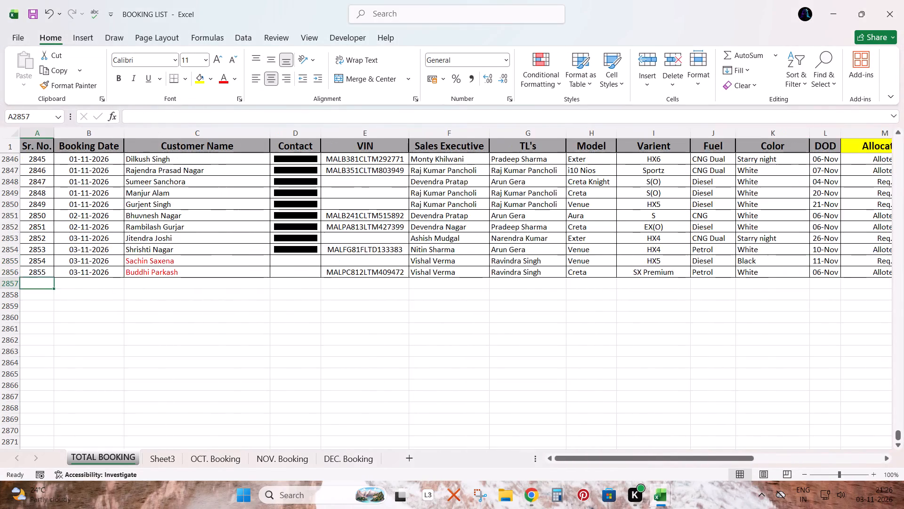
pyautogui.hotkey('ctrl', 's')
# Look through the vehicle stock on the STOCK sheet of ALLOCATION STOCK SHEET and return to its header row.
pyautogui.hotkey('alt', 'Tab')
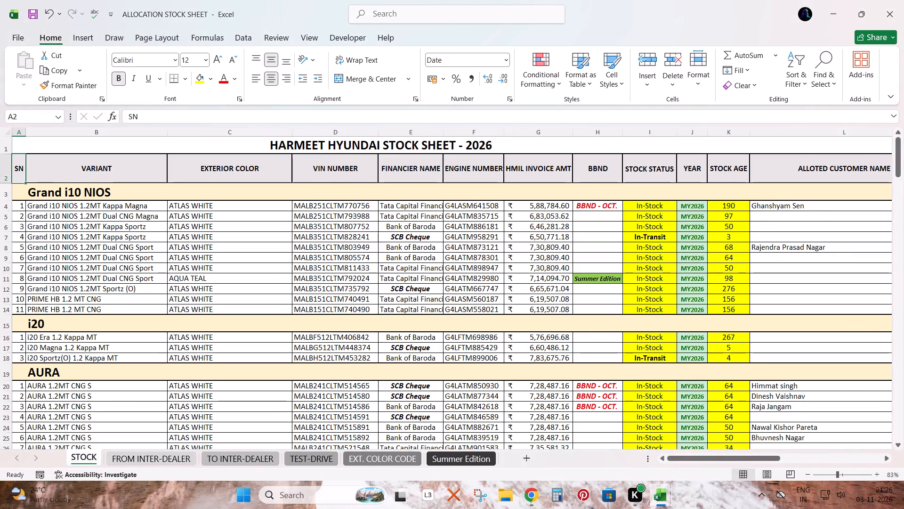
pyautogui.scroll(-19, 488, 281)
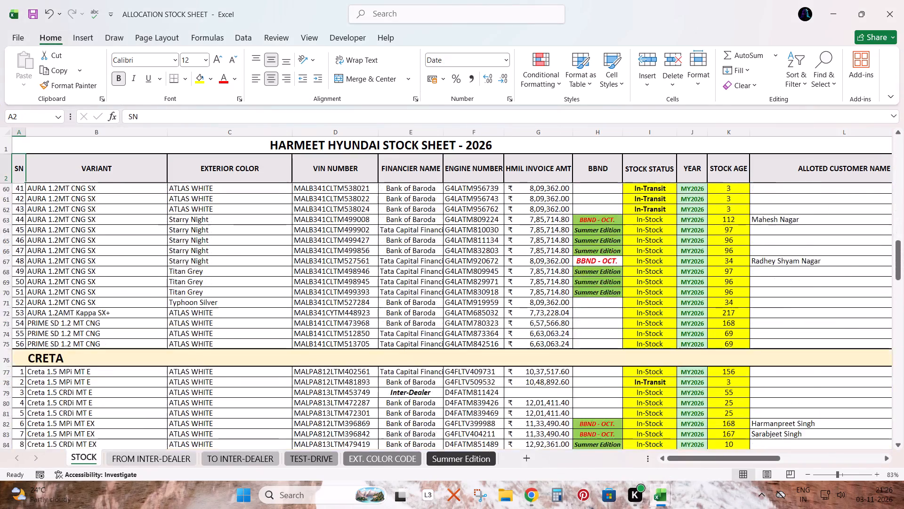
pyautogui.scroll(-18, 489, 281)
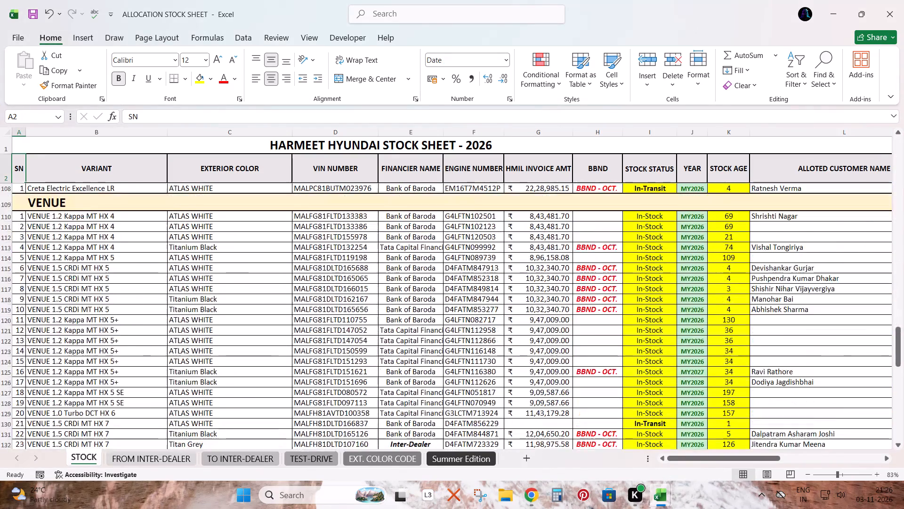
pyautogui.scroll(-11, 489, 280)
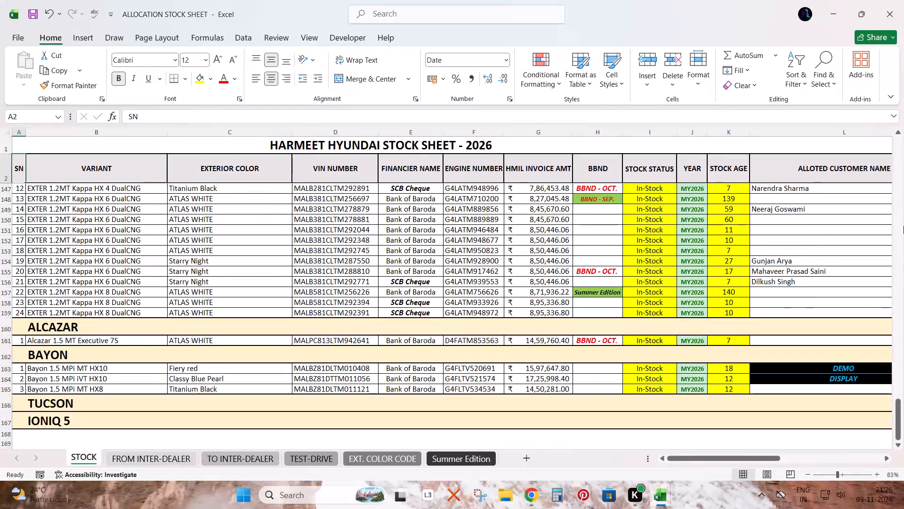
pyautogui.click(811, 166)
pyautogui.hotkey('ctrl', 'Left')
pyautogui.press('Down')
pyautogui.press('Up')
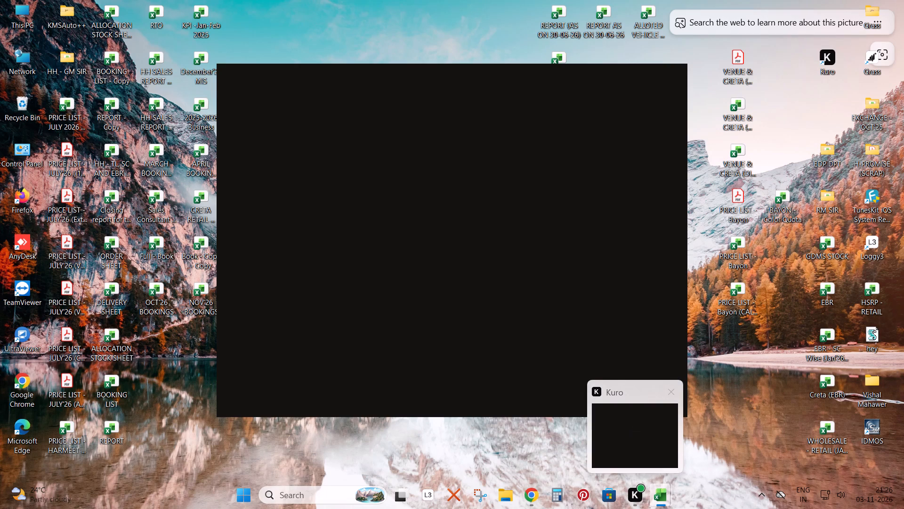
# Open the ORDER SHEET workbook from the desktop.
pyautogui.click(903, 508)
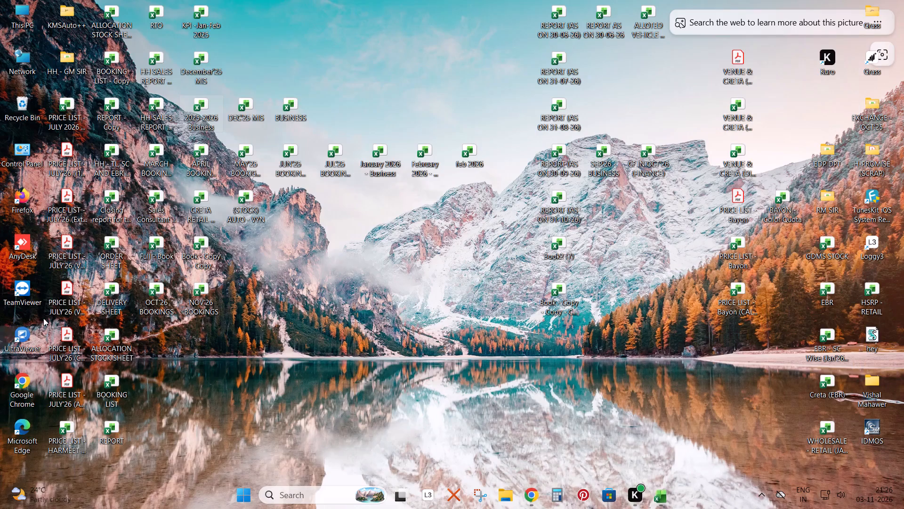
pyautogui.doubleClick(109, 259)
# Switch to Chrome, reload GDMS 2.0 and open the Dealer Payment & Order List under Order Operations.
pyautogui.click(537, 496)
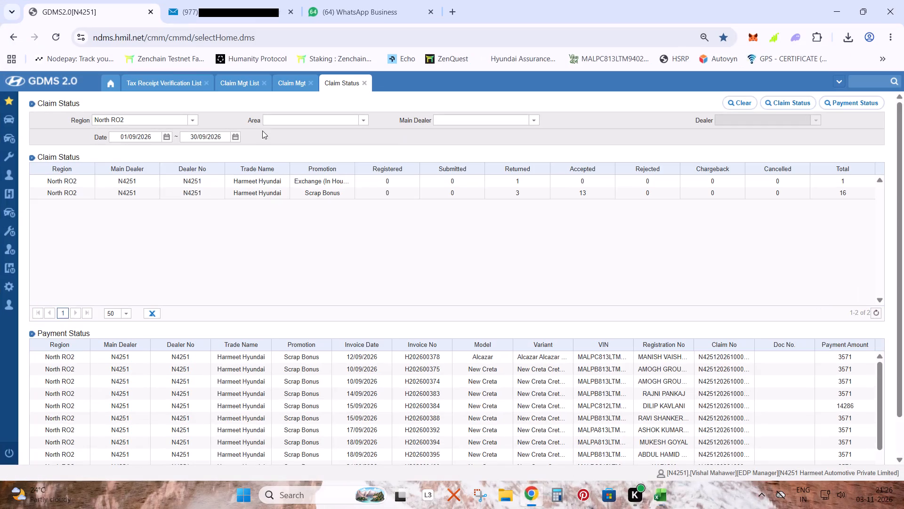
pyautogui.click(55, 32)
pyautogui.click(8, 116)
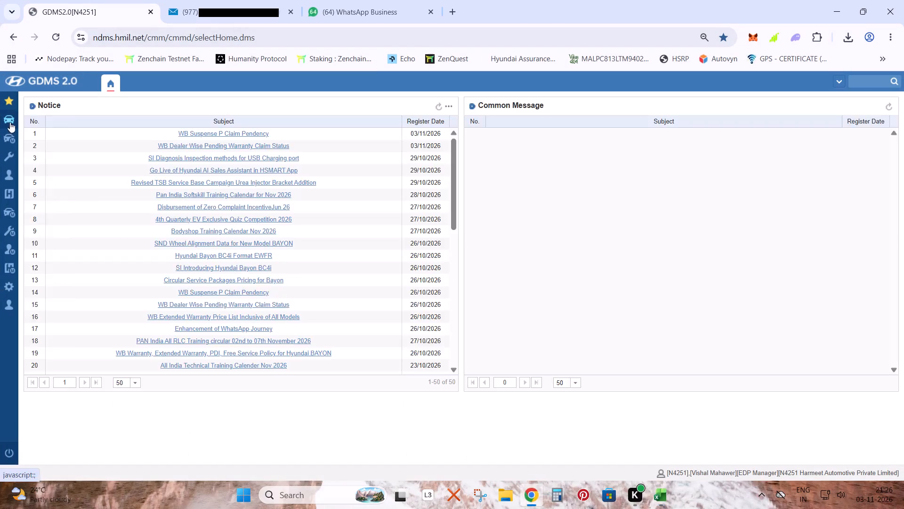
pyautogui.click(9, 122)
pyautogui.click(62, 158)
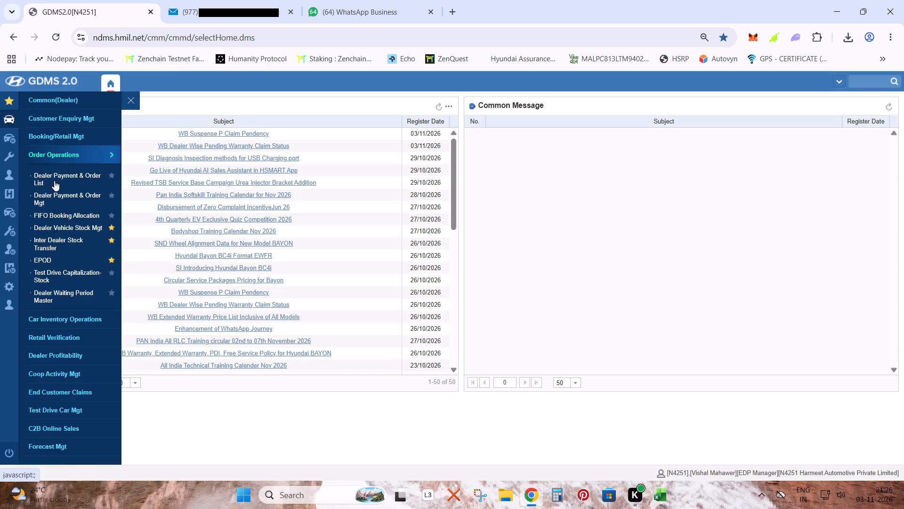
pyautogui.click(54, 181)
# Search for payments and orders dated from 01/11/2026 to 03/11/2026 and look through the list.
pyautogui.click(387, 120)
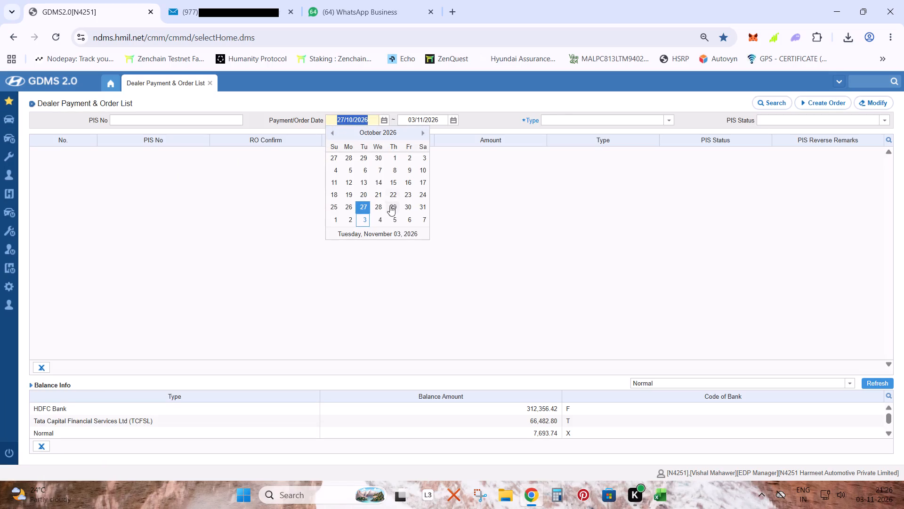
pyautogui.click(338, 222)
pyautogui.click(769, 100)
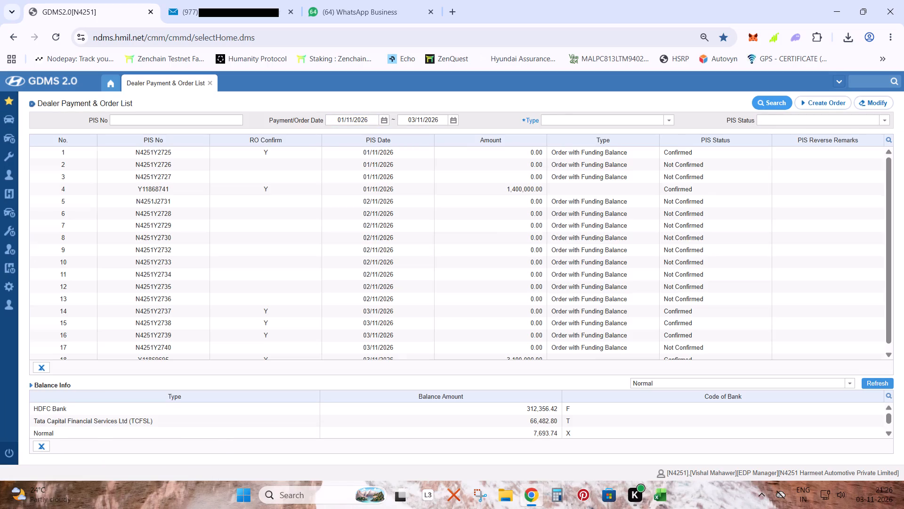
pyautogui.scroll(-6, 368, 239)
pyautogui.scroll(5, 368, 243)
pyautogui.doubleClick(264, 151)
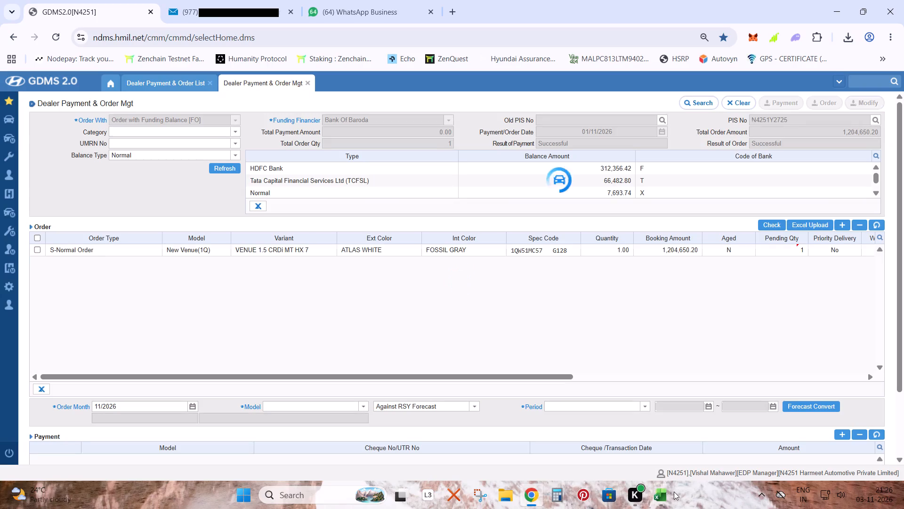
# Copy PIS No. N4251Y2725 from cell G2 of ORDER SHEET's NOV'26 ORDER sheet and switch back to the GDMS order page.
pyautogui.click(669, 492)
pyautogui.click(759, 435)
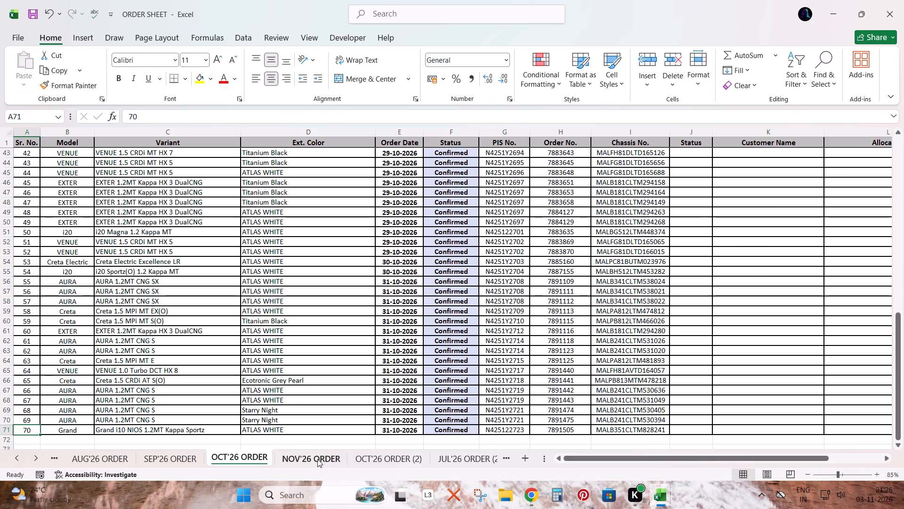
pyautogui.click(318, 461)
pyautogui.scroll(3, 446, 259)
pyautogui.click(500, 148)
pyautogui.hotkey('ctrl', 'c')
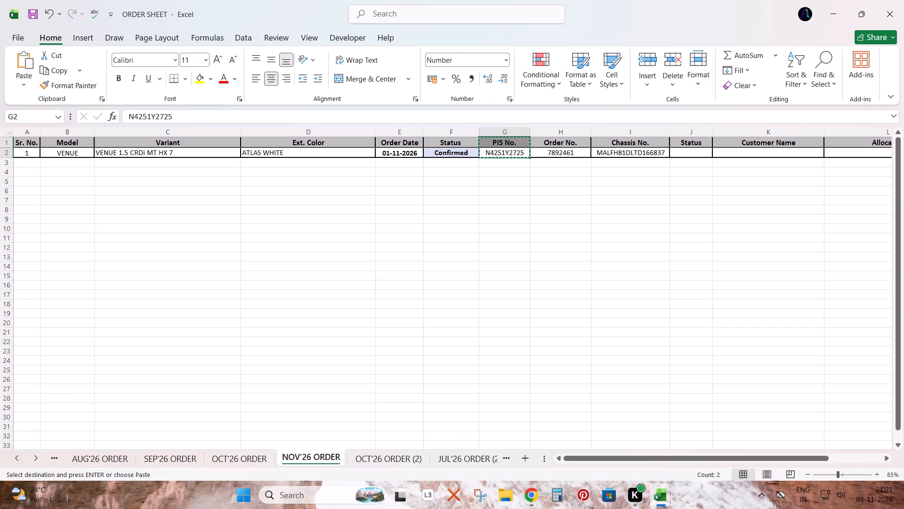
pyautogui.click(513, 151)
pyautogui.hotkey('ctrl', 'c')
pyautogui.hotkey('alt', 'Tab')
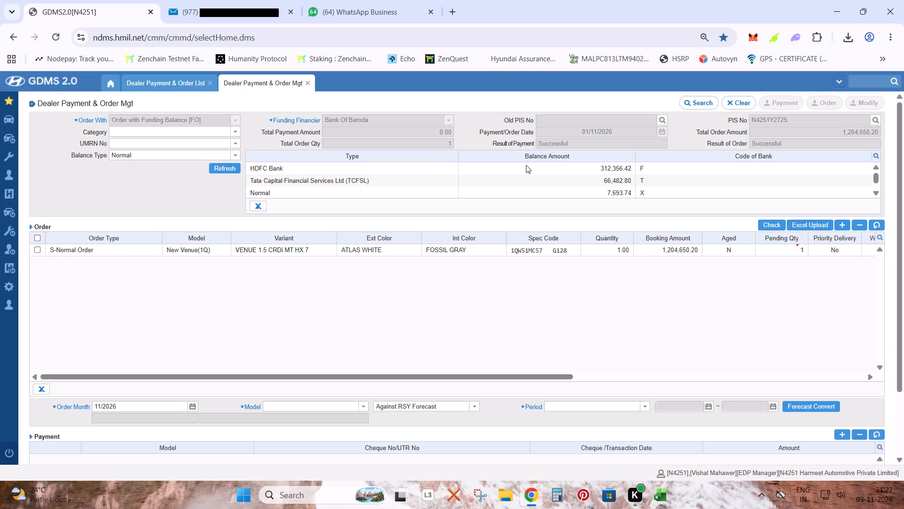
# Find PIS No. ending 2726 in the Dealer Payment & Order List and open its order details.
pyautogui.scroll(1, 534, 163)
pyautogui.click(147, 86)
pyautogui.hotkey('ctrl', 'f')
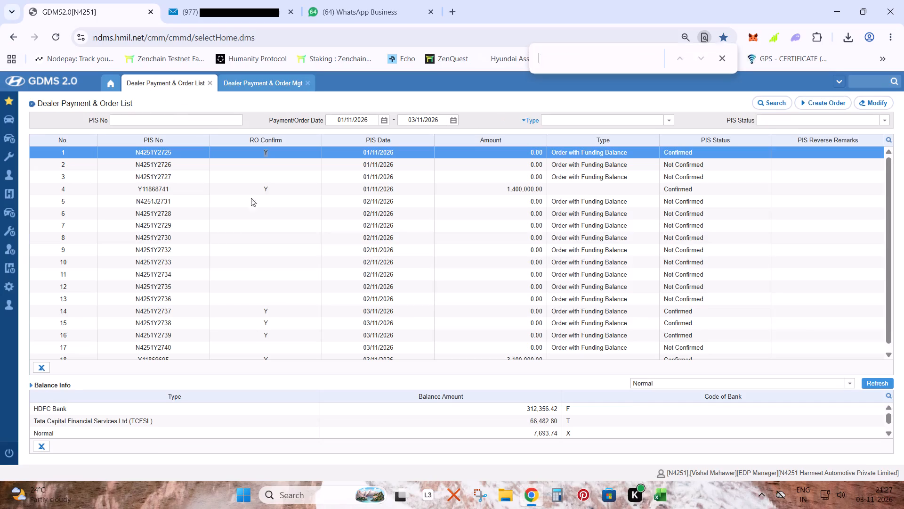
pyautogui.hotkey('ctrl', 'v')
pyautogui.press('Left')
pyautogui.press('Left')
pyautogui.press('Left')
pyautogui.press('Left')
pyautogui.hotkey('ctrl', 'shift', 'Left')
pyautogui.press('BackSpace')
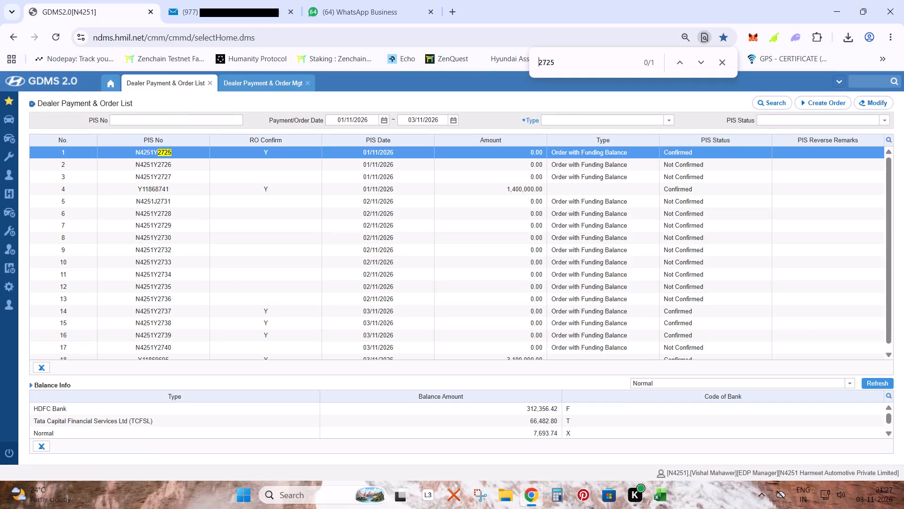
pyautogui.hotkey('ctrl', 'Right')
pyautogui.press('BackSpace')
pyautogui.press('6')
pyautogui.press('Return')
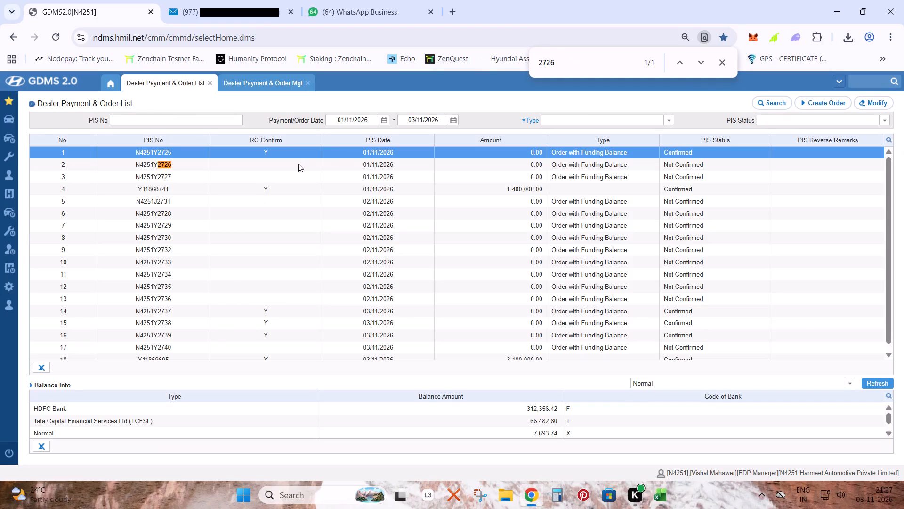
pyautogui.doubleClick(298, 166)
pyautogui.click(162, 89)
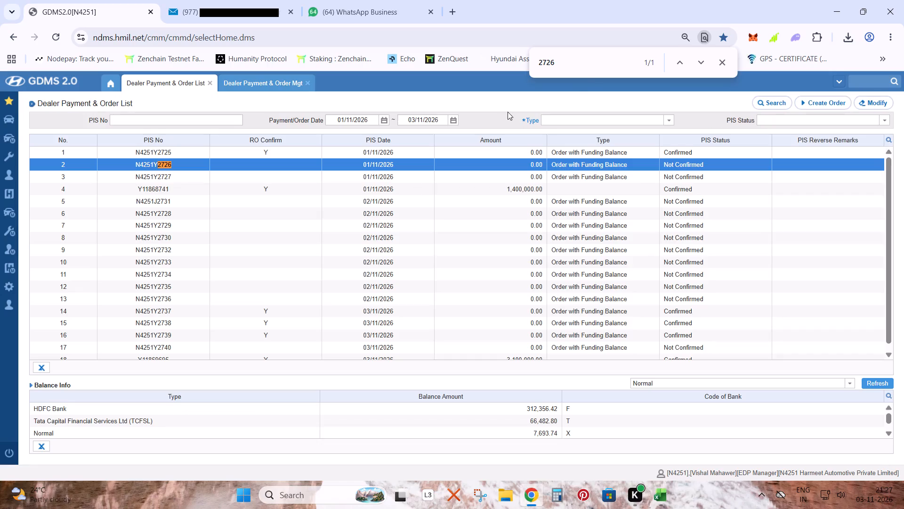
pyautogui.click(586, 67)
pyautogui.press('BackSpace')
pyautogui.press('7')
pyautogui.press('Return')
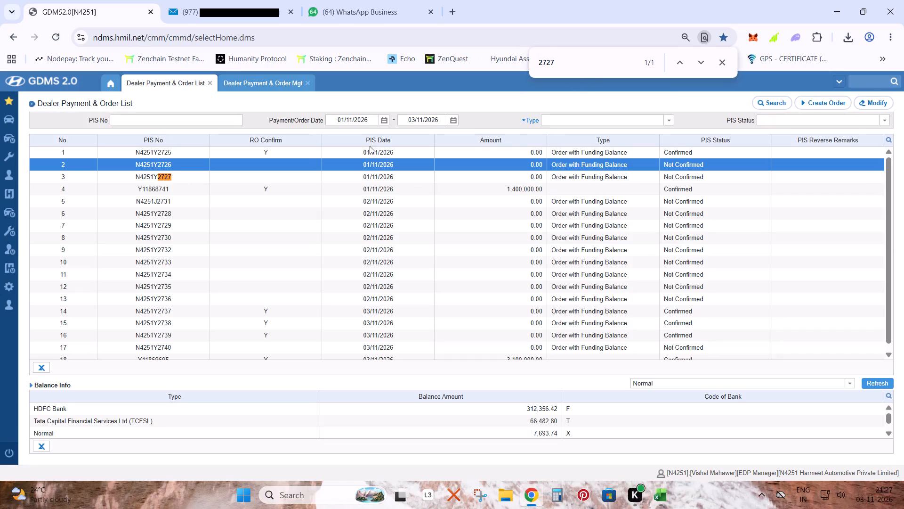
pyautogui.doubleClick(175, 176)
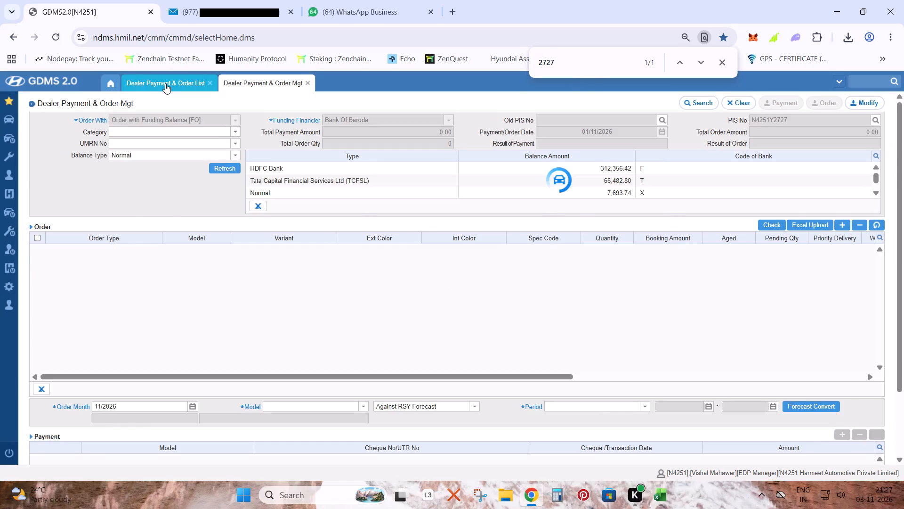
pyautogui.click(165, 83)
pyautogui.click(585, 70)
pyautogui.press('BackSpace')
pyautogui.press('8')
pyautogui.press('Return')
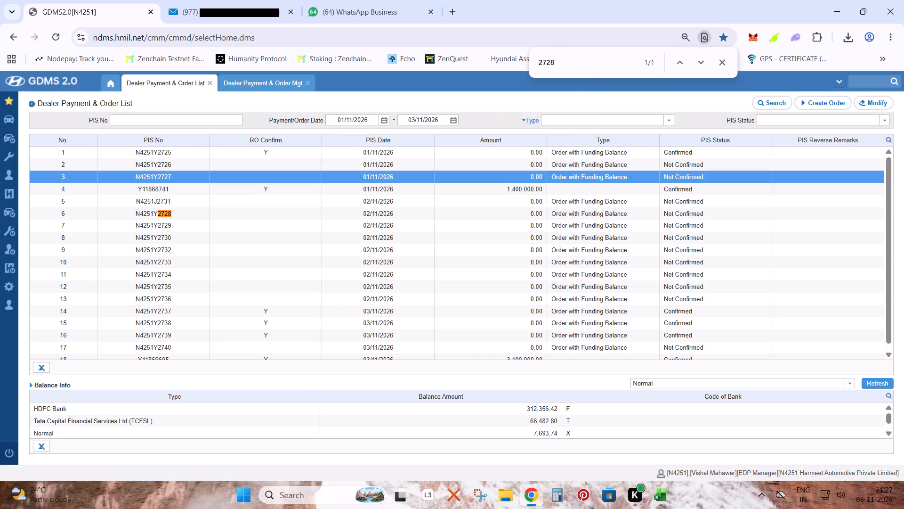
pyautogui.doubleClick(187, 215)
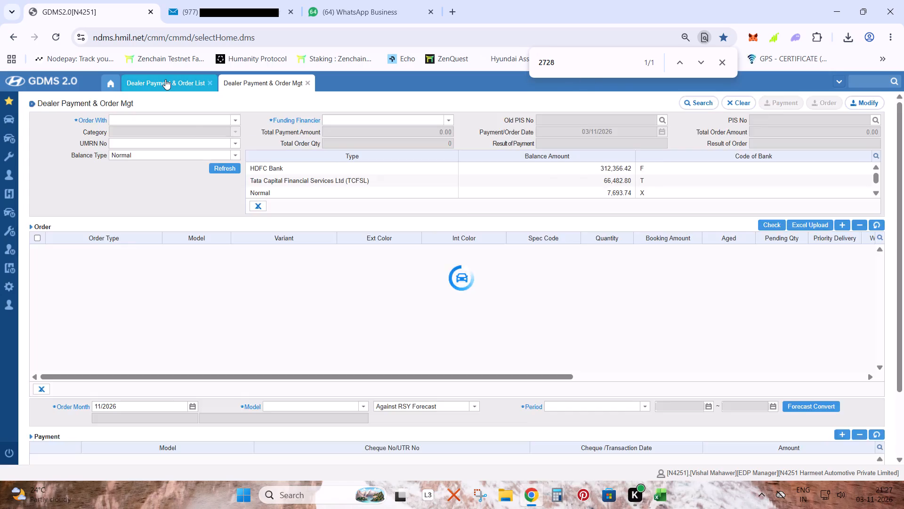
pyautogui.click(165, 79)
pyautogui.click(583, 56)
pyautogui.press('BackSpace')
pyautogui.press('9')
pyautogui.press('Return')
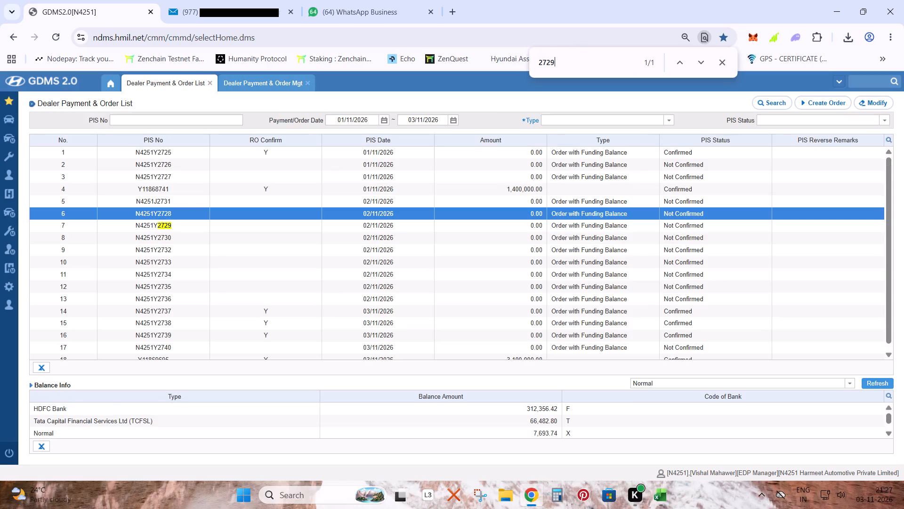
pyautogui.doubleClick(234, 225)
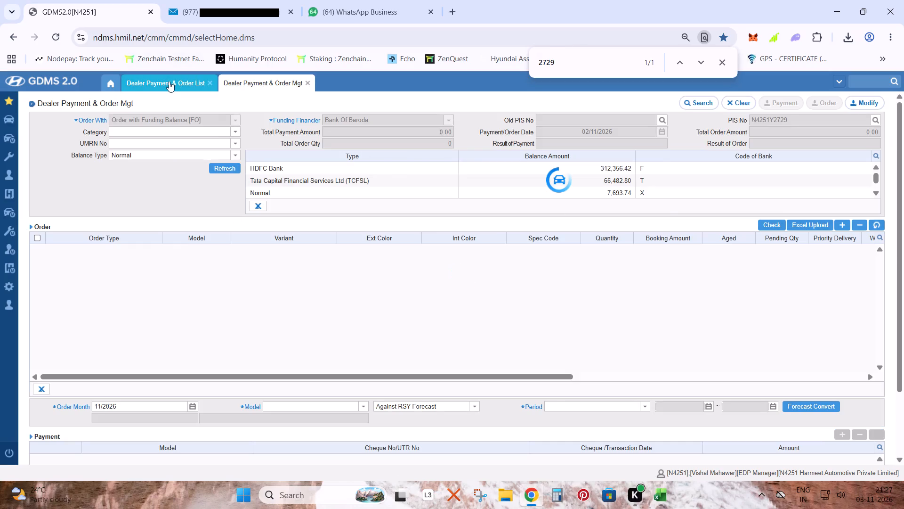
pyautogui.click(169, 82)
pyautogui.click(594, 61)
pyautogui.press('BackSpace')
pyautogui.press('BackSpace')
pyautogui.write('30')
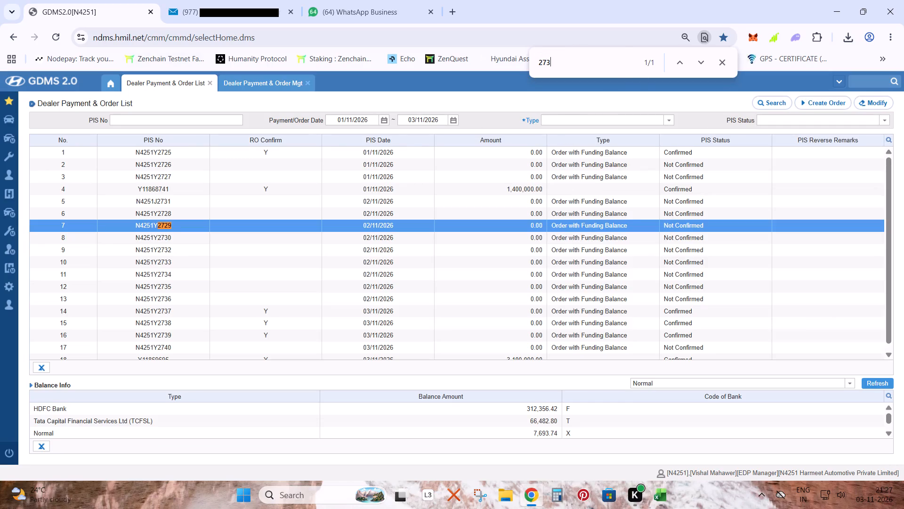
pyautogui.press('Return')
pyautogui.doubleClick(202, 235)
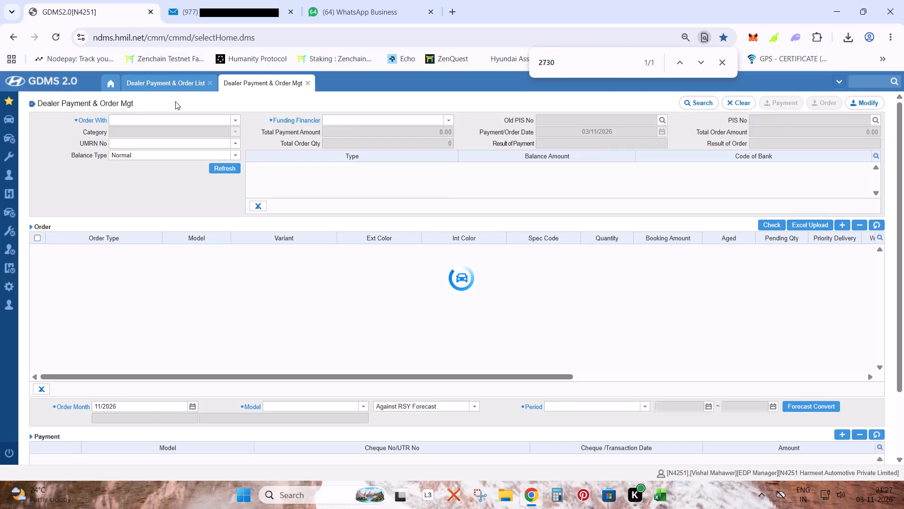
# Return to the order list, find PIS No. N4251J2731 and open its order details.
pyautogui.click(166, 83)
pyautogui.click(568, 63)
pyautogui.press('BackSpace')
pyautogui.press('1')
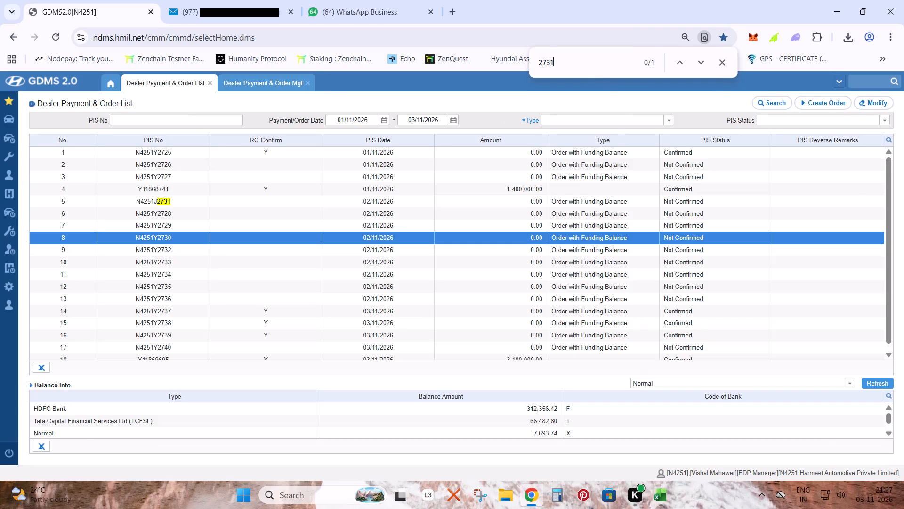
pyautogui.press('Return')
pyautogui.doubleClick(180, 197)
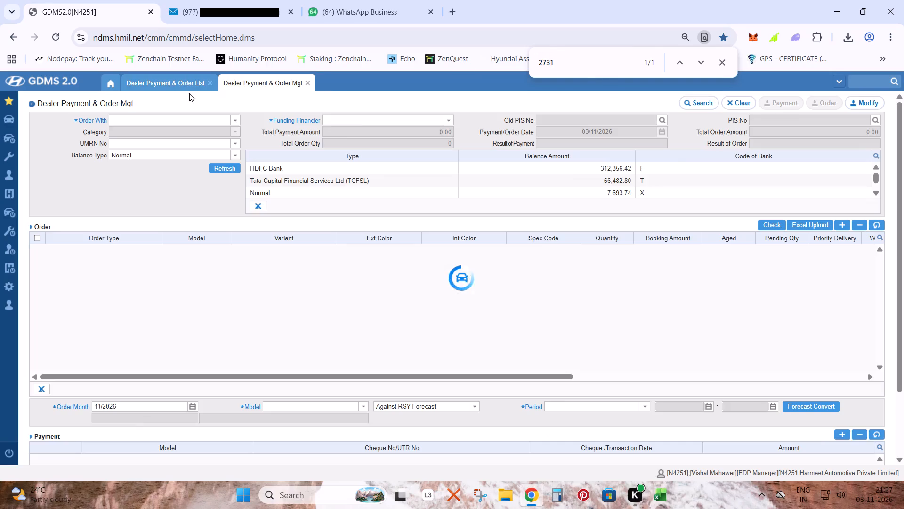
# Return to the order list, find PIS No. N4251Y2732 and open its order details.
pyautogui.click(178, 86)
pyautogui.click(590, 63)
pyautogui.press('BackSpace')
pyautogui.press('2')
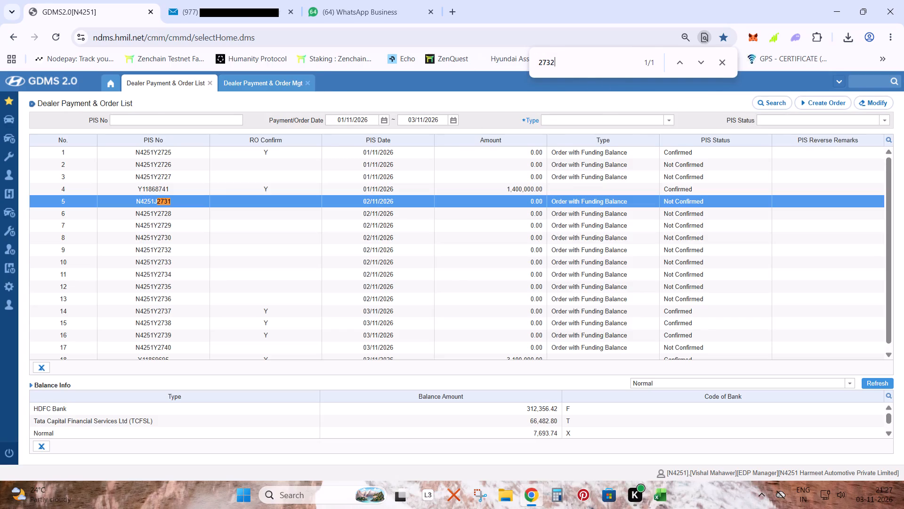
pyautogui.press('Return')
pyautogui.doubleClick(201, 246)
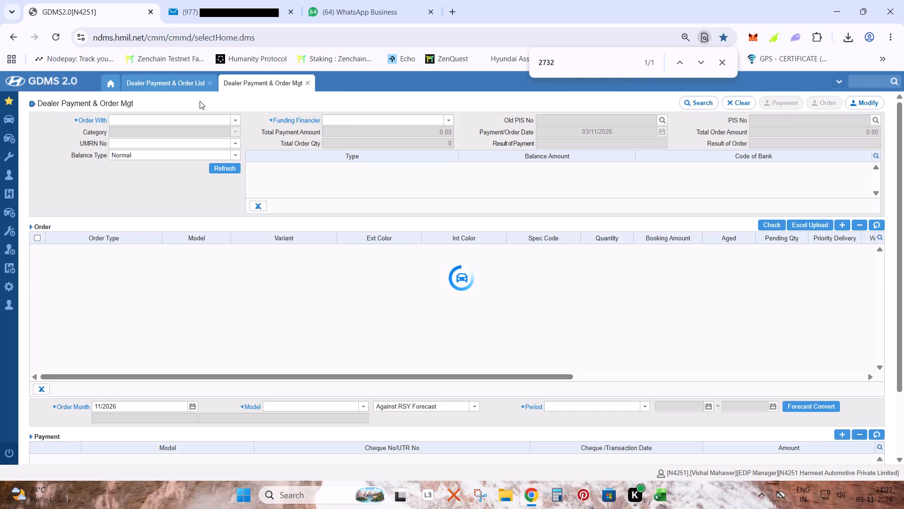
pyautogui.click(174, 78)
pyautogui.click(576, 64)
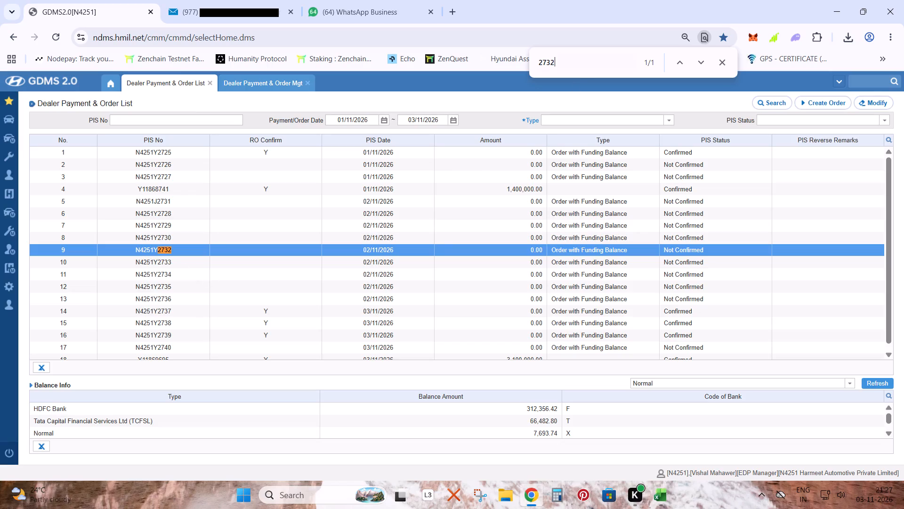
pyautogui.press('BackSpace')
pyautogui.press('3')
pyautogui.press('Return')
pyautogui.doubleClick(201, 267)
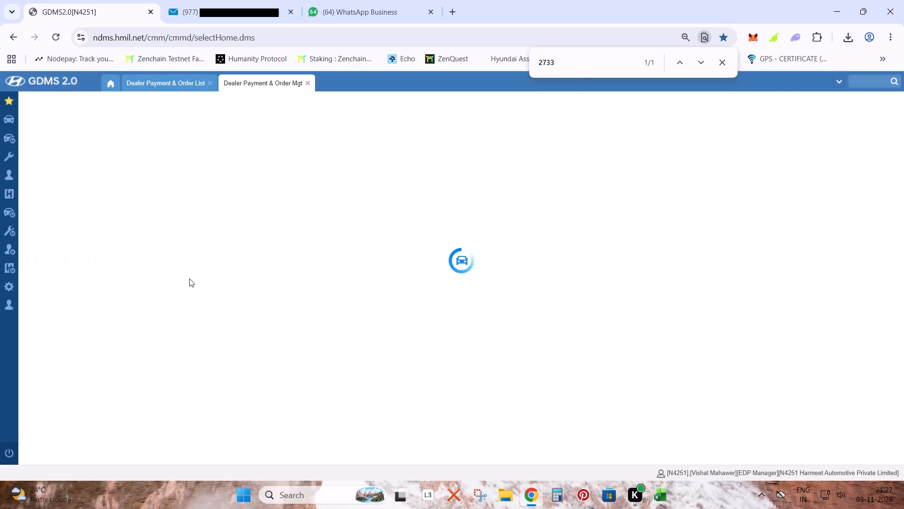
pyautogui.click(152, 79)
pyautogui.click(574, 60)
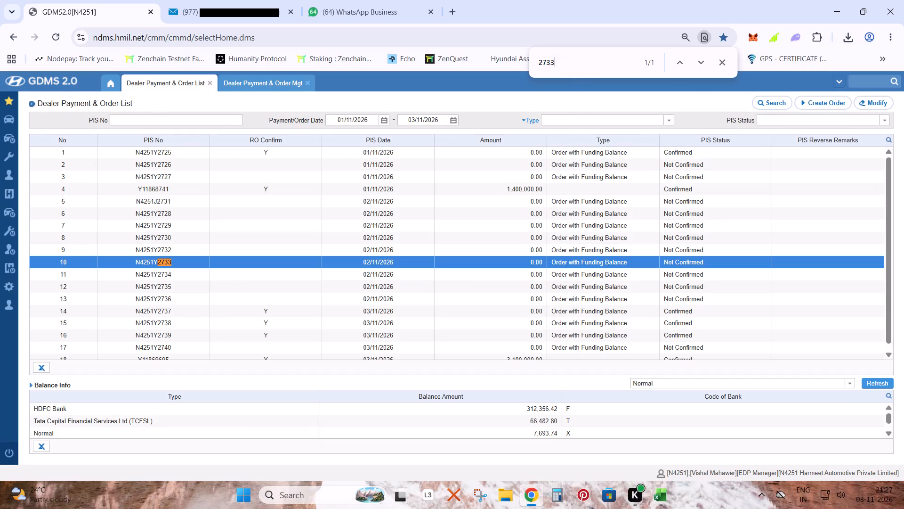
pyautogui.press('BackSpace')
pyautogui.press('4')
pyautogui.press('Return')
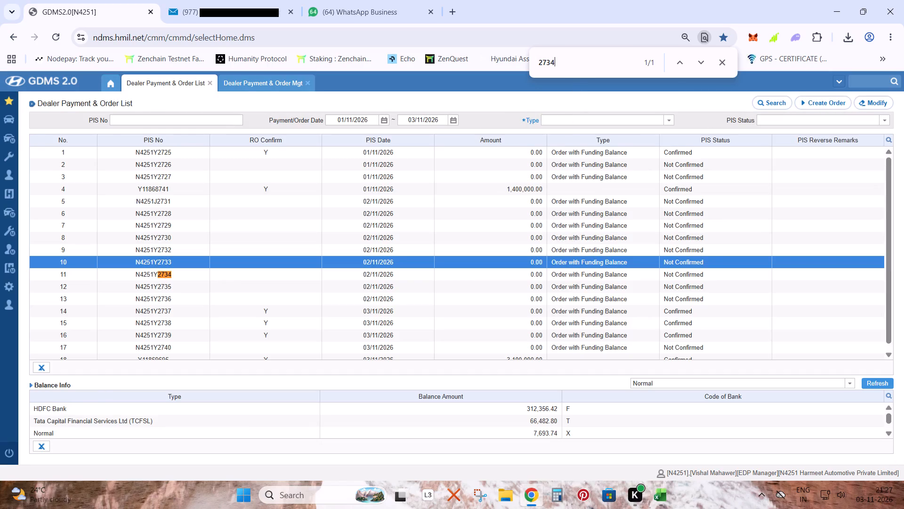
pyautogui.doubleClick(168, 275)
pyautogui.click(144, 82)
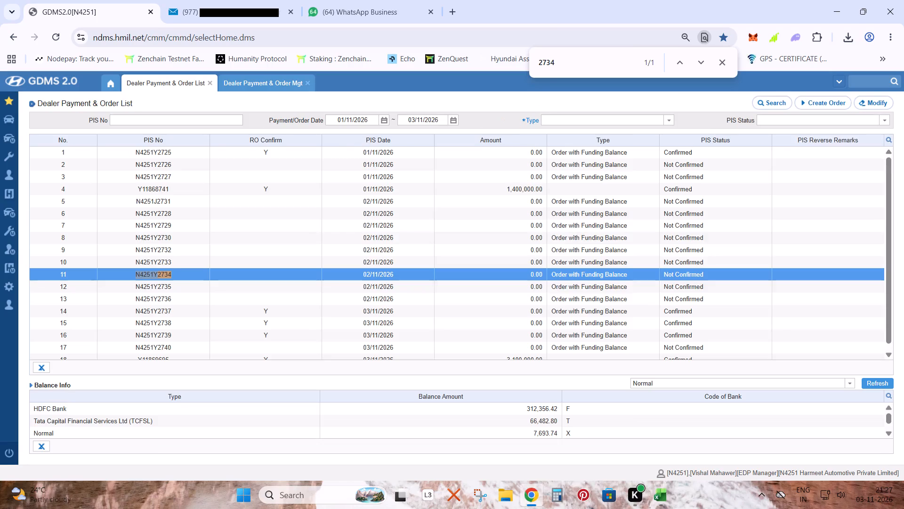
pyautogui.click(570, 64)
pyautogui.press('BackSpace')
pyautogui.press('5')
pyautogui.press('Return')
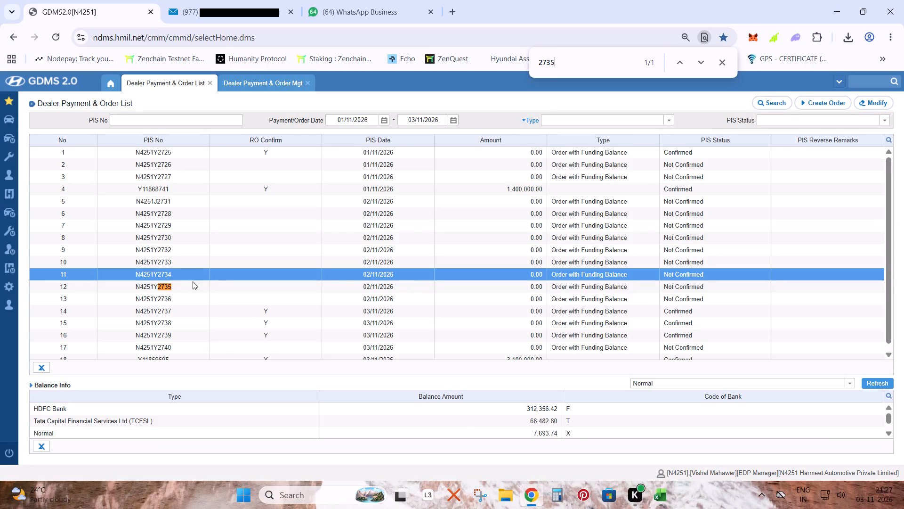
pyautogui.doubleClick(185, 285)
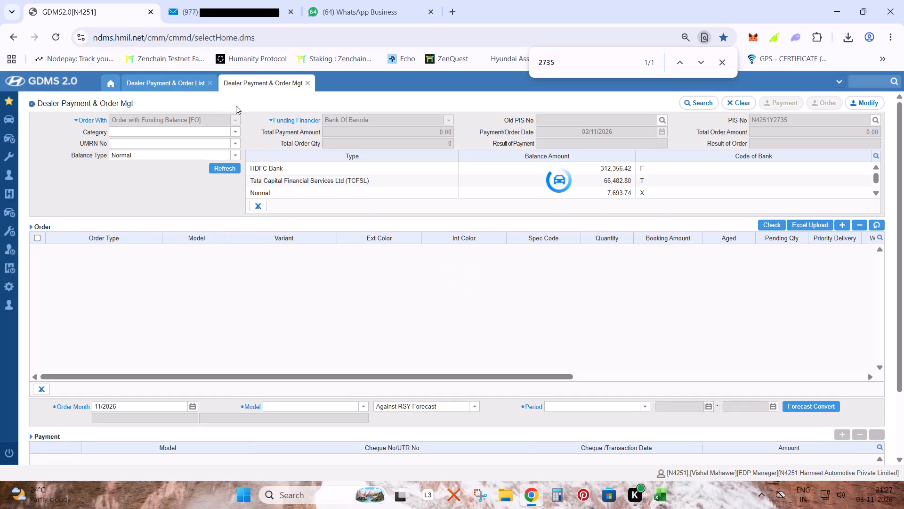
pyautogui.click(171, 84)
pyautogui.click(578, 67)
pyautogui.press('BackSpace')
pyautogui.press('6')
pyautogui.press('Return')
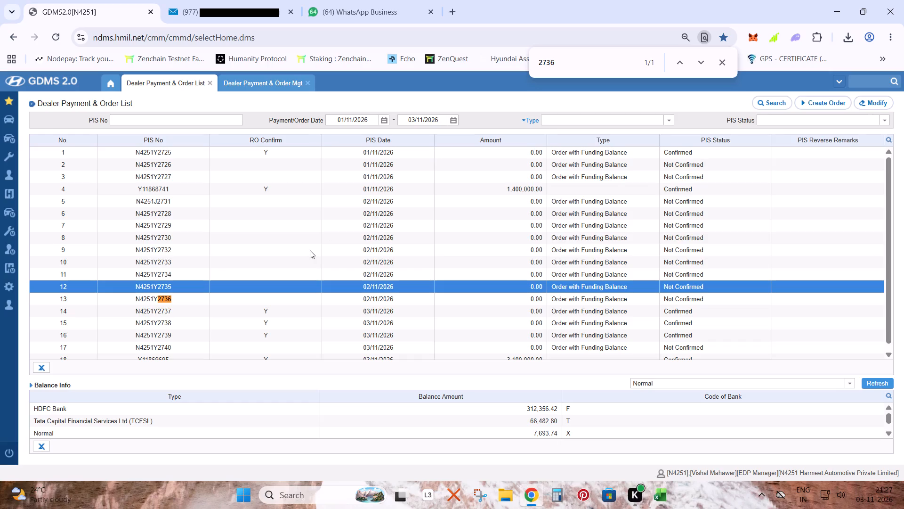
pyautogui.doubleClick(256, 299)
pyautogui.click(169, 88)
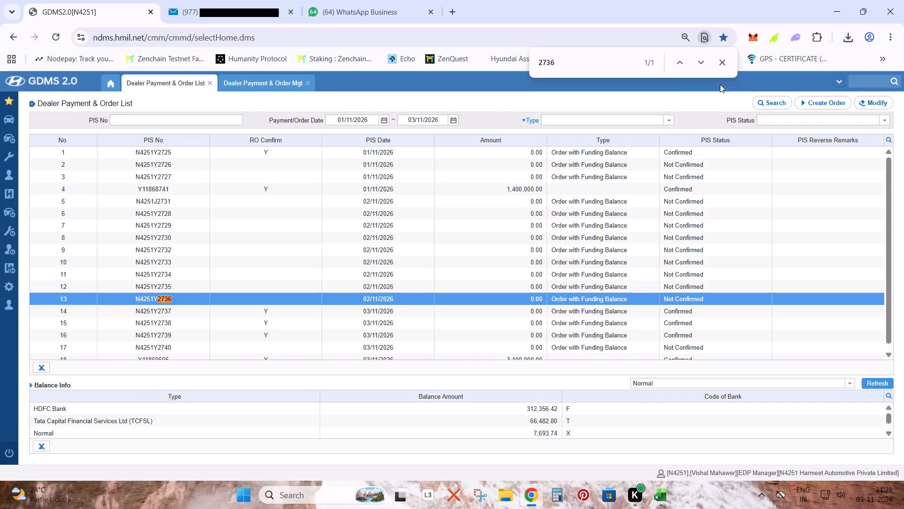
pyautogui.click(584, 62)
pyautogui.press('BackSpace')
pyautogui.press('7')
pyautogui.press('Return')
pyautogui.scroll(-4, 503, 166)
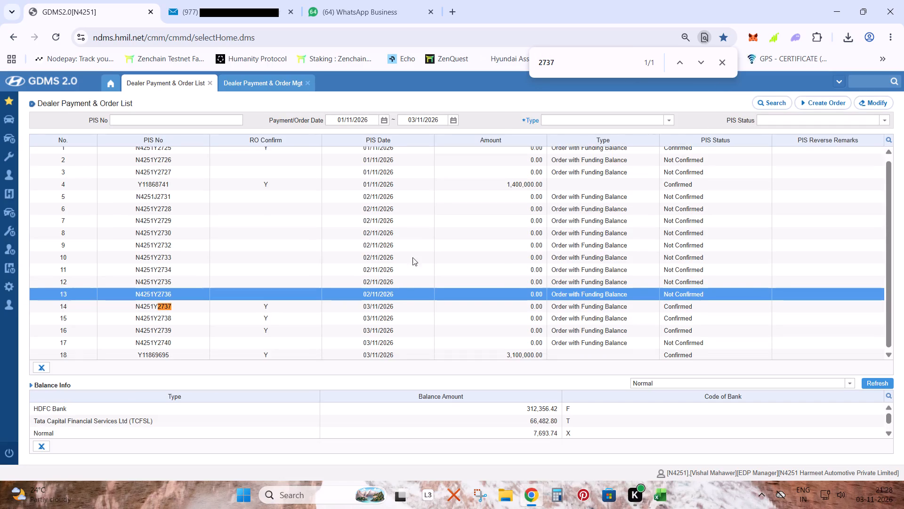
pyautogui.doubleClick(262, 307)
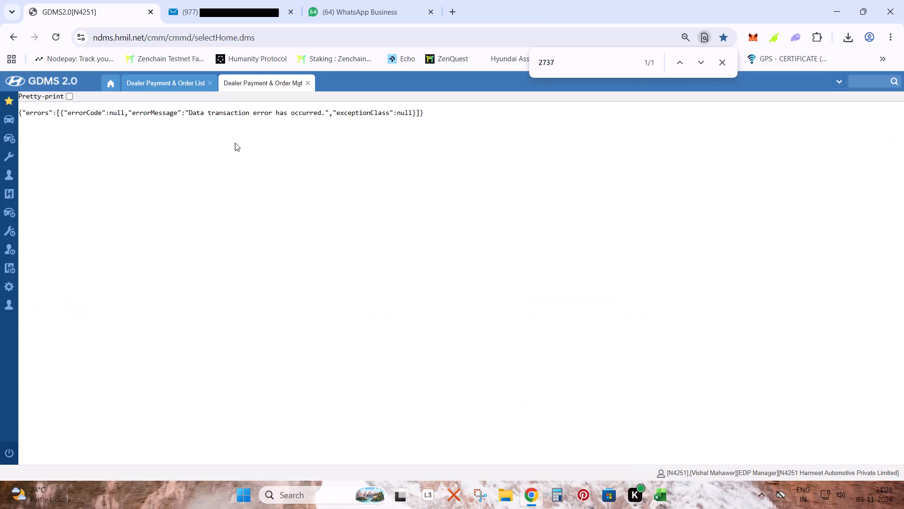
pyautogui.click(306, 80)
pyautogui.doubleClick(274, 305)
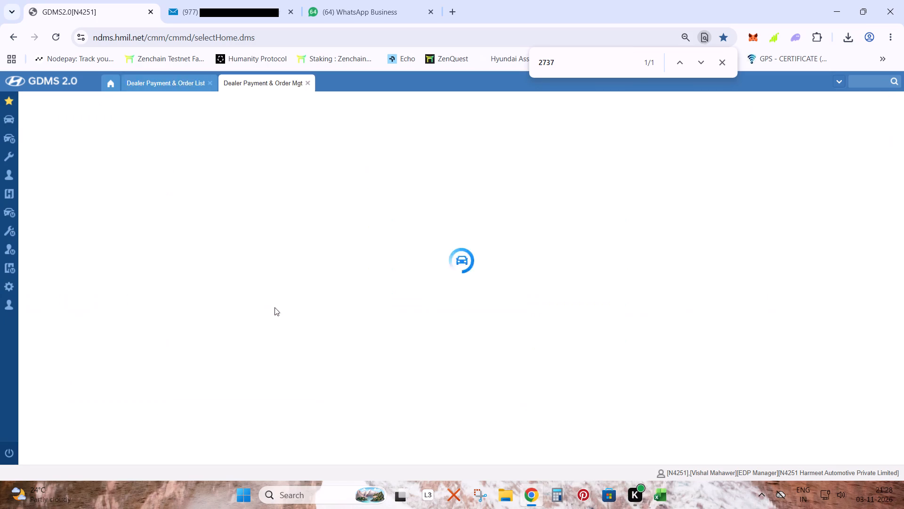
# Copy the variant Creta 1.5 CRDi MT SX Premium from the GDMS order into cell C3 of ORDER SHEET's NOV'26 ORDER sheet in Excel.
pyautogui.moveTo(234, 251); pyautogui.dragTo(324, 250)
pyautogui.hotkey('ctrl', 'c')
pyautogui.hotkey('alt', 'Tab')
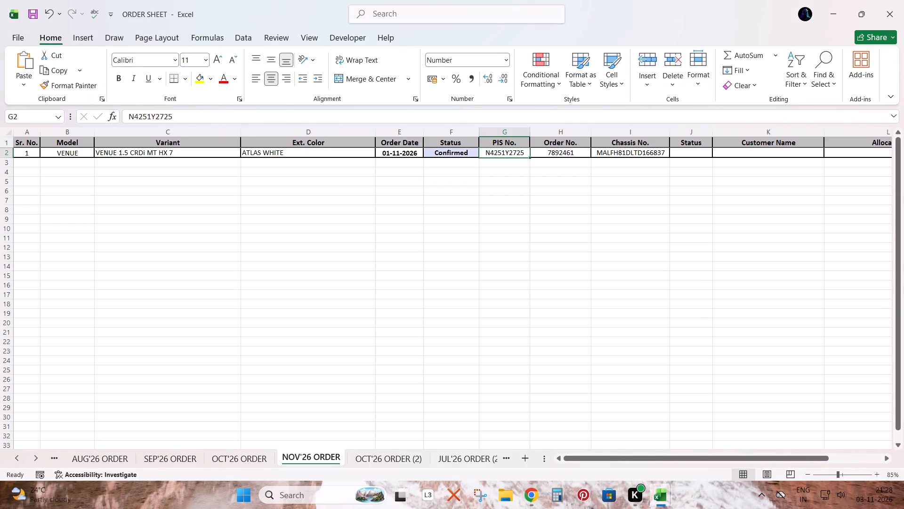
pyautogui.click(137, 164)
pyautogui.hotkey('ctrl', 'v')
# Fill row 3's Ext. Color, Order Date and Status from the row above: ATLAS WHITE, 01-11-2026 and Confirmed.
pyautogui.press('Tab')
pyautogui.hotkey('ctrl', 'd')
pyautogui.press('Tab')
pyautogui.hotkey('ctrl', 'd')
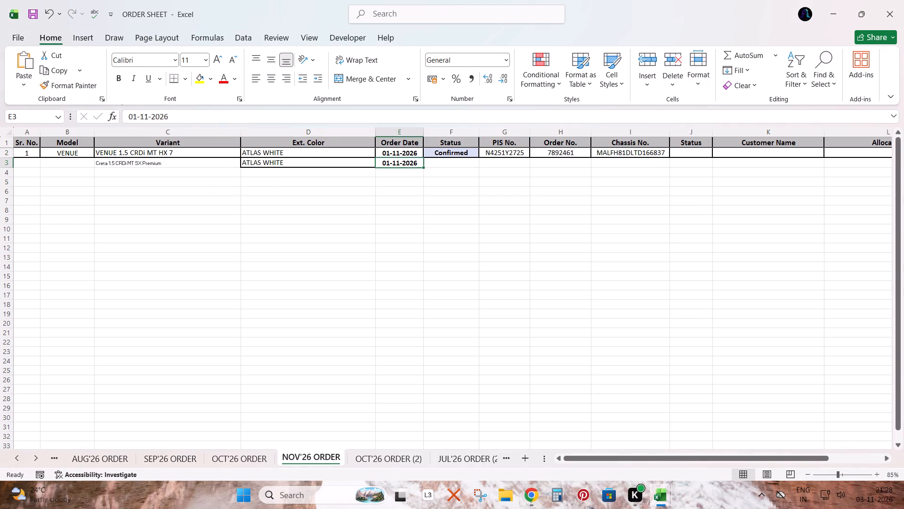
pyautogui.press('Tab')
pyautogui.hotkey('ctrl', 'd')
# Check the payment/order date in GDMS and set row 3's Order Date in the workbook to 03-11-2026.
pyautogui.click(410, 163)
pyautogui.hotkey('alt', 'Tab')
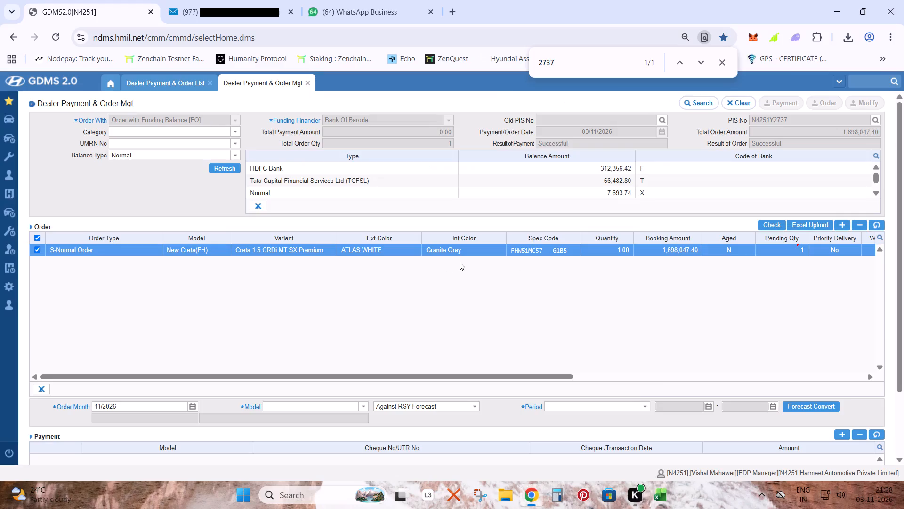
pyautogui.hotkey('alt', 'Tab')
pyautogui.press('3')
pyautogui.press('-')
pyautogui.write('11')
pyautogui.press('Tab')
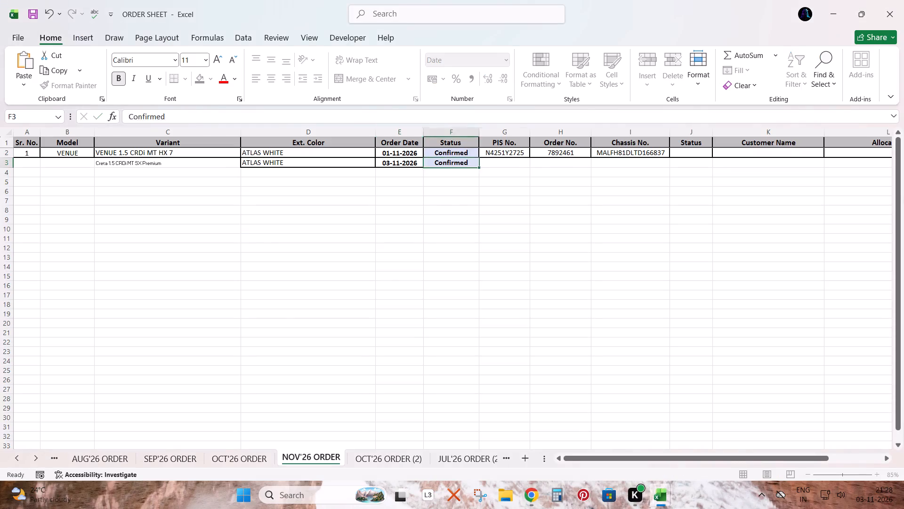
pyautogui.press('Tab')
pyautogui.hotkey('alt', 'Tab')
pyautogui.click(775, 117)
pyautogui.hotkey('ctrl', 'c')
pyautogui.hotkey('alt', 'Tab')
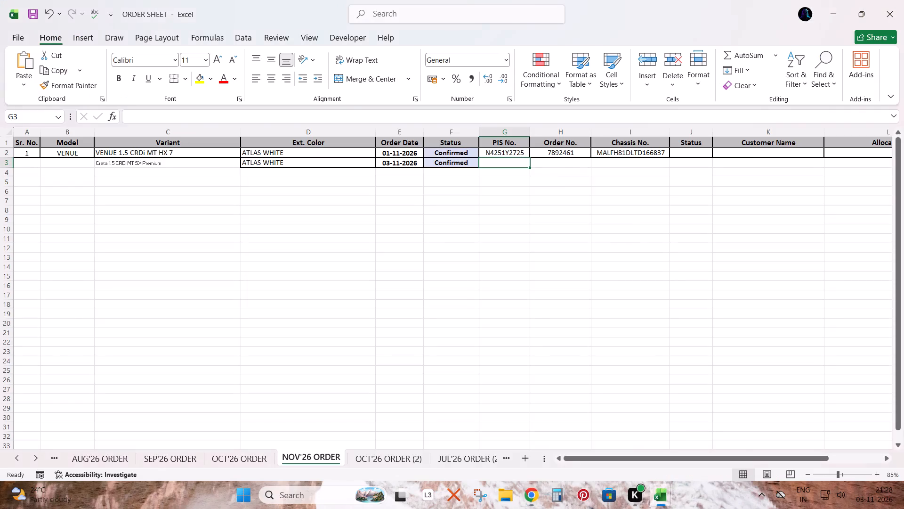
pyautogui.hotkey('ctrl', 'v')
pyautogui.press('Tab')
# Open GDMS's Dealer Order Status, list orders from 01/11/2026 at 300 rows per page, and widen the Variant and VIN No. columns.
pyautogui.hotkey('alt', 'Tab')
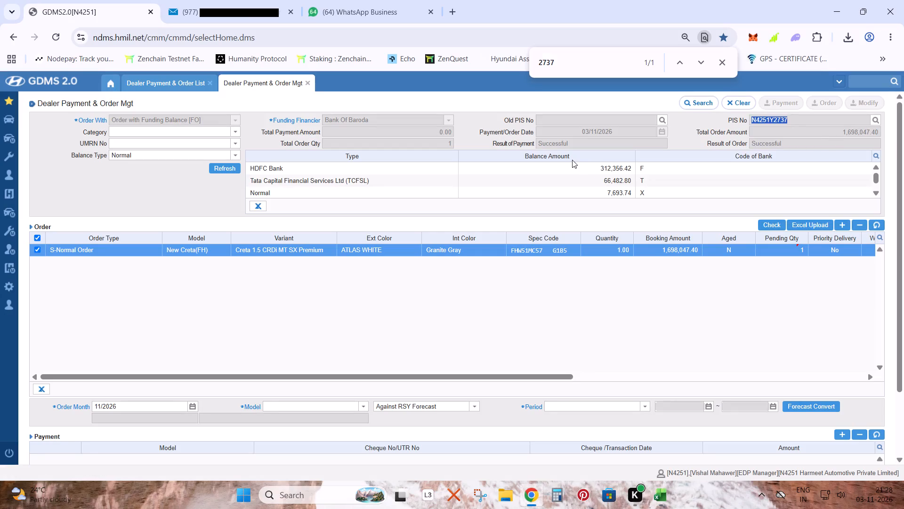
pyautogui.click(11, 99)
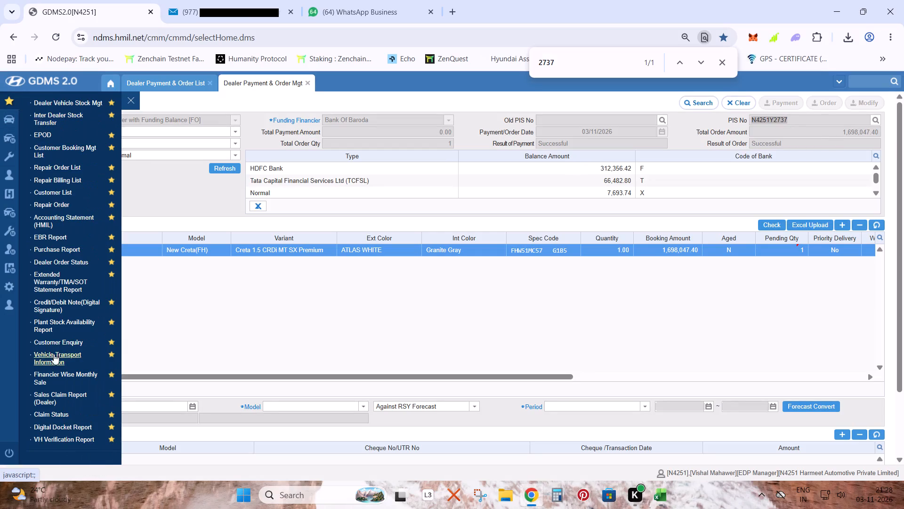
pyautogui.click(74, 259)
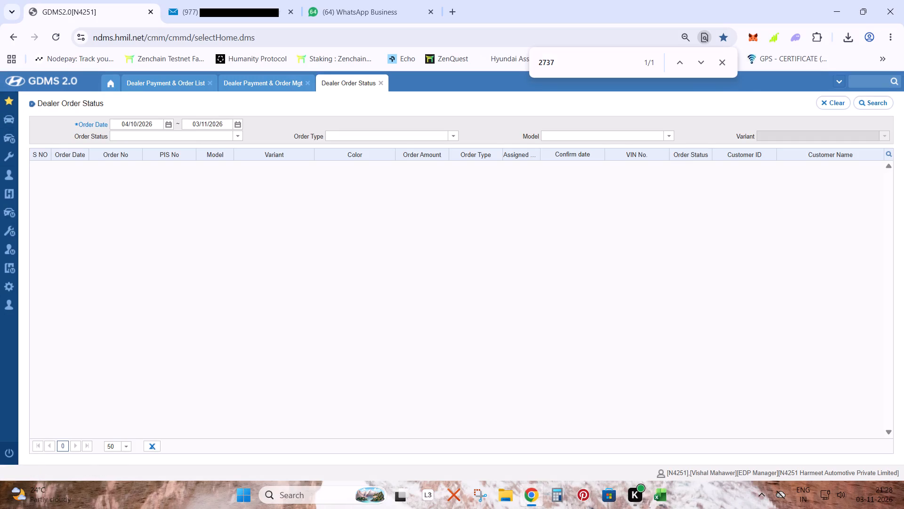
pyautogui.click(168, 121)
pyautogui.click(121, 228)
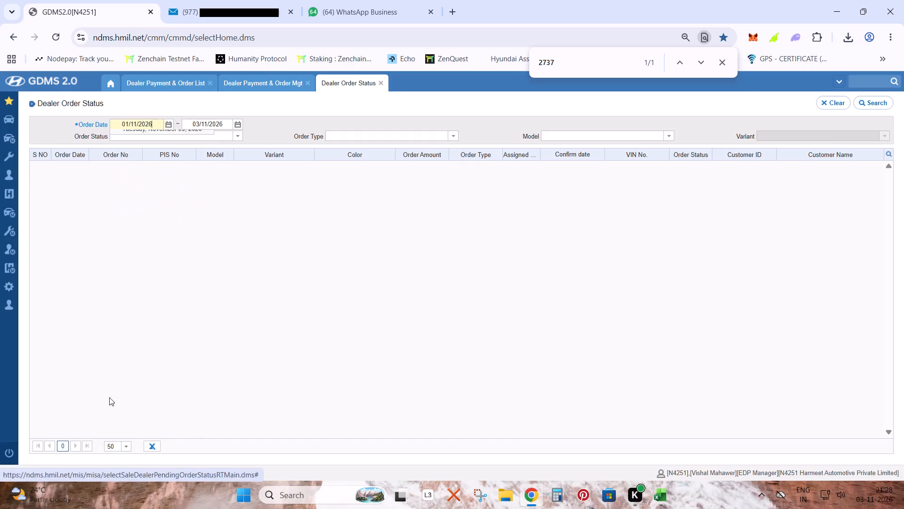
pyautogui.click(115, 445)
pyautogui.click(114, 439)
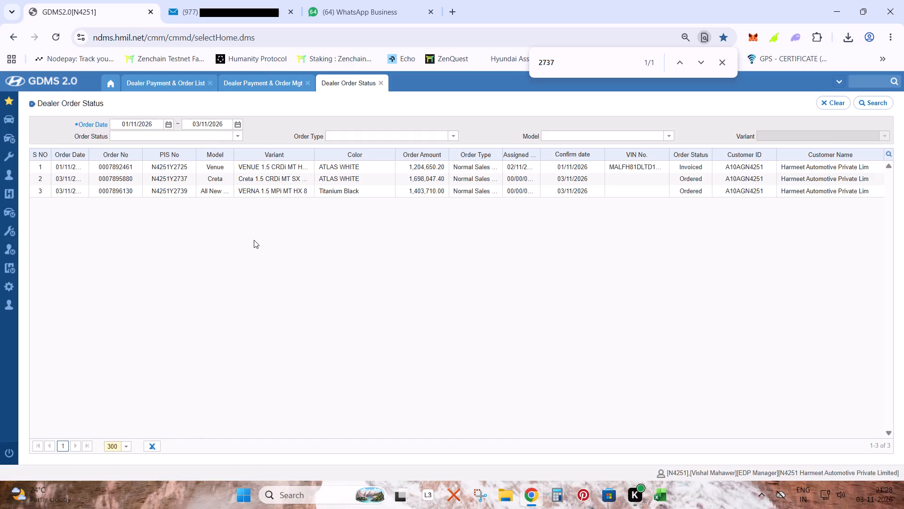
pyautogui.doubleClick(313, 156)
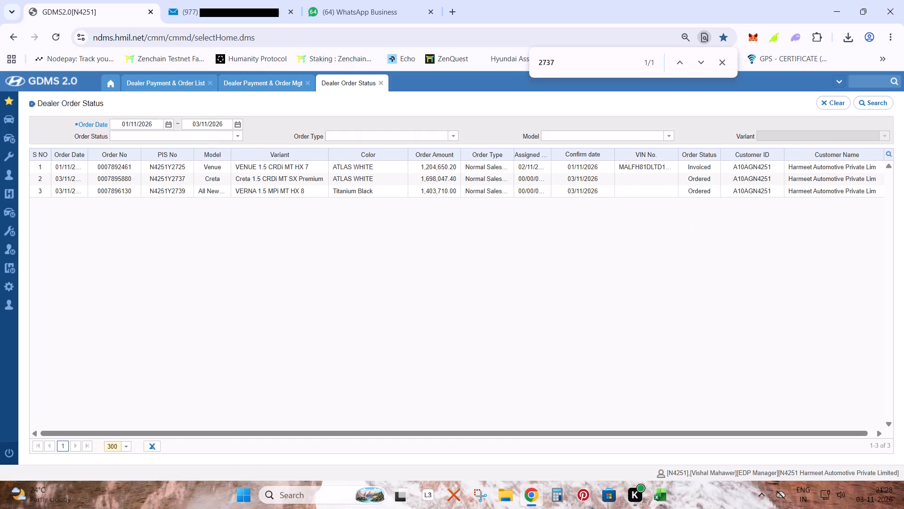
pyautogui.doubleClick(680, 156)
pyautogui.hotkey('alt', 'Tab')
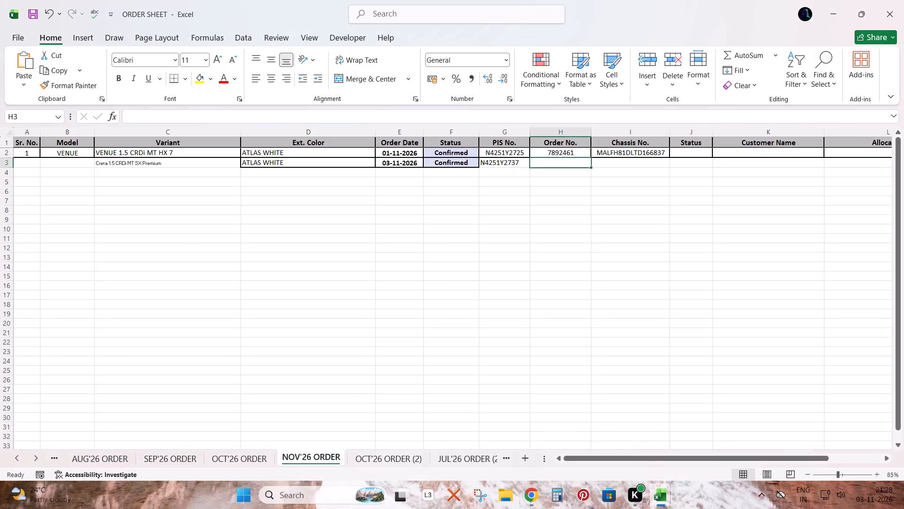
pyautogui.hotkey('alt', 'Tab')
pyautogui.hotkey('alt', 'Tab')
pyautogui.hotkey('alt', 'Tab')
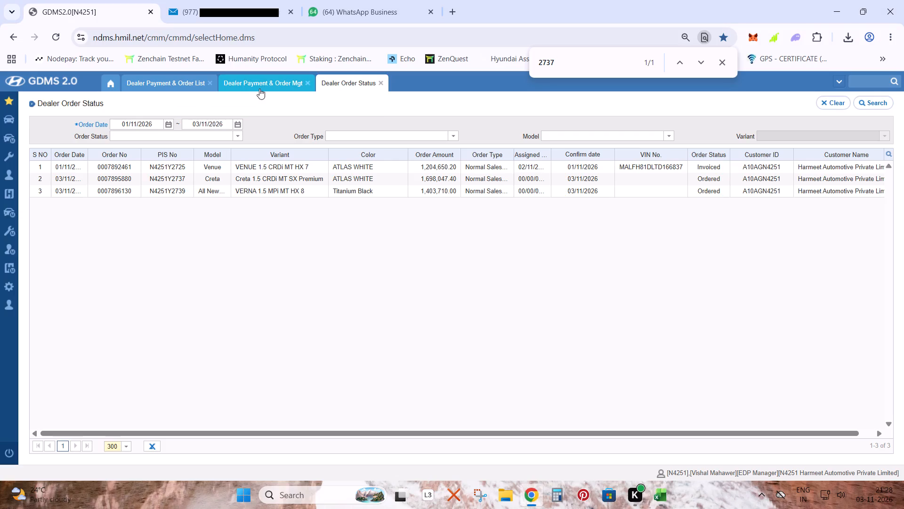
pyautogui.click(154, 85)
pyautogui.click(565, 65)
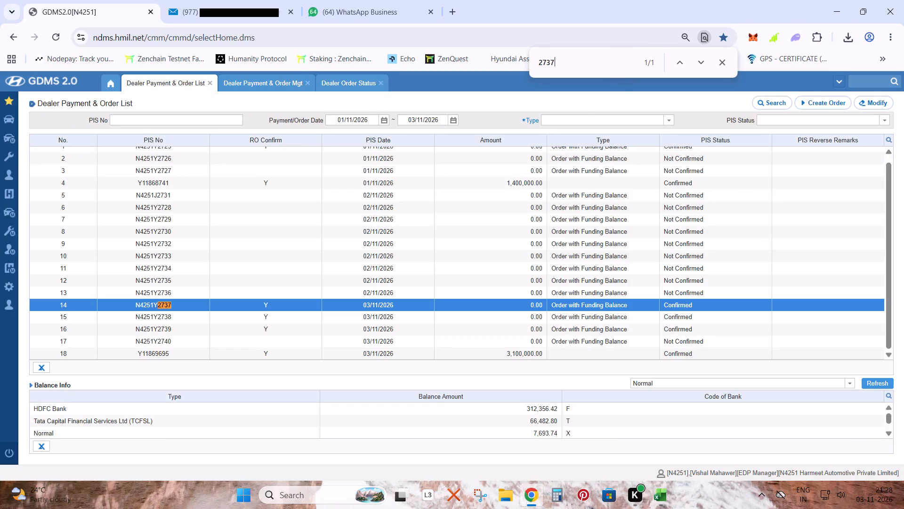
pyautogui.click(252, 81)
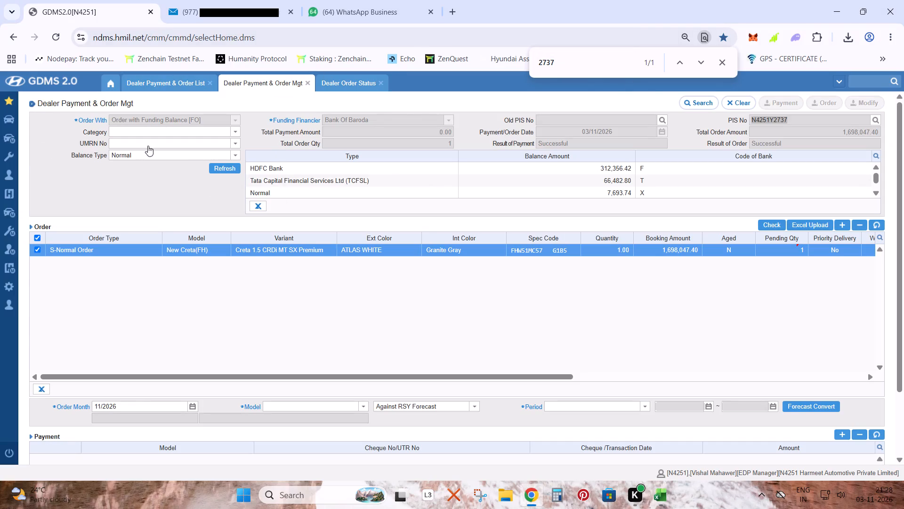
pyautogui.click(179, 82)
pyautogui.click(590, 51)
pyautogui.click(590, 55)
pyautogui.press('BackSpace')
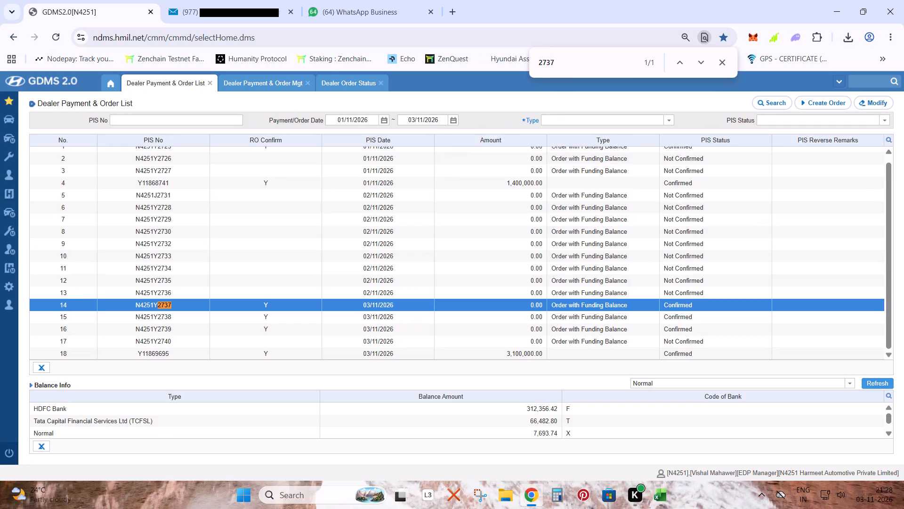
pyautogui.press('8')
pyautogui.press('Return')
pyautogui.doubleClick(245, 318)
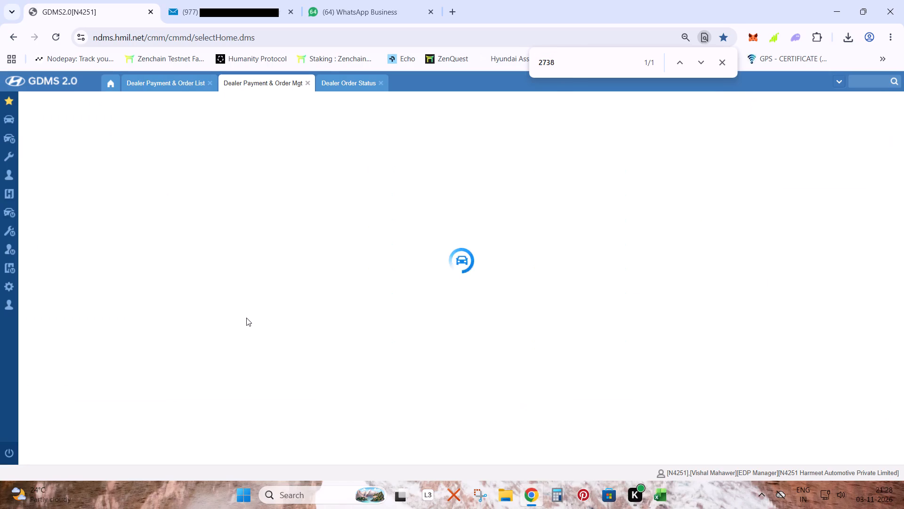
# Copy the variant Creta 1.5 CRDi MT EX from the GDMS order into cell C4 of the NOV'26 ORDER sheet.
pyautogui.moveTo(236, 253); pyautogui.dragTo(291, 254)
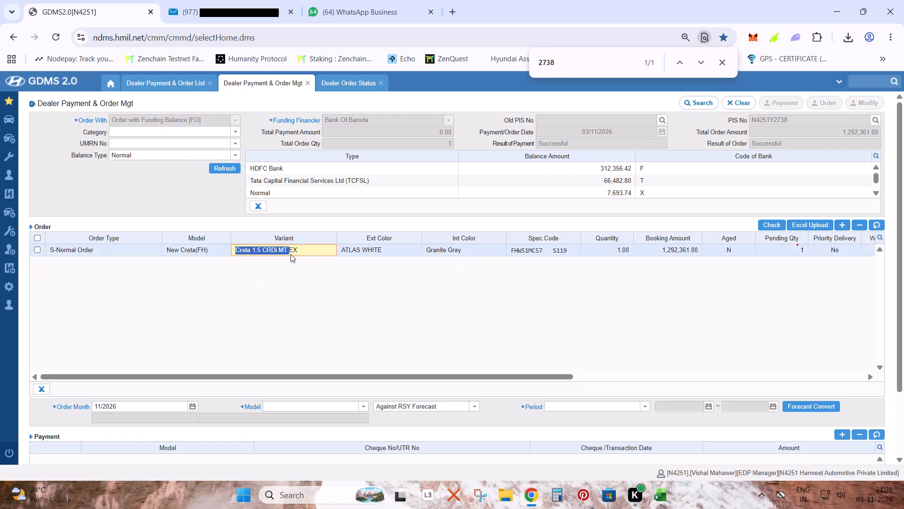
pyautogui.moveTo(291, 254); pyautogui.dragTo(297, 254)
pyautogui.hotkey('ctrl', 'c')
pyautogui.hotkey('alt', 'Tab')
pyautogui.click(138, 173)
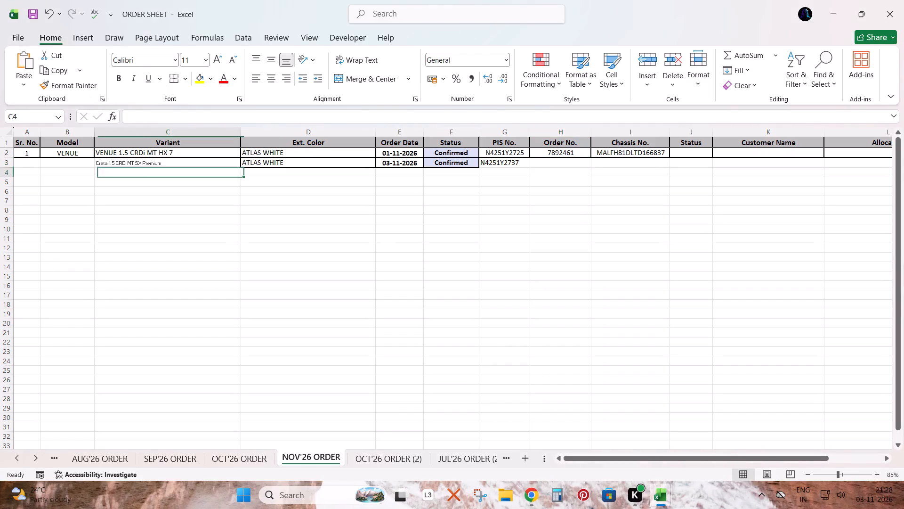
pyautogui.hotkey('ctrl', 'v')
pyautogui.hotkey('ctrl', 'c')
pyautogui.press('Tab')
# Fill row 4's Ext. Color, Order Date and Status from the row above: ATLAS WHITE, 03-11-2026 and Confirmed.
pyautogui.hotkey('alt', 'Tab')
pyautogui.hotkey('alt', 'Tab')
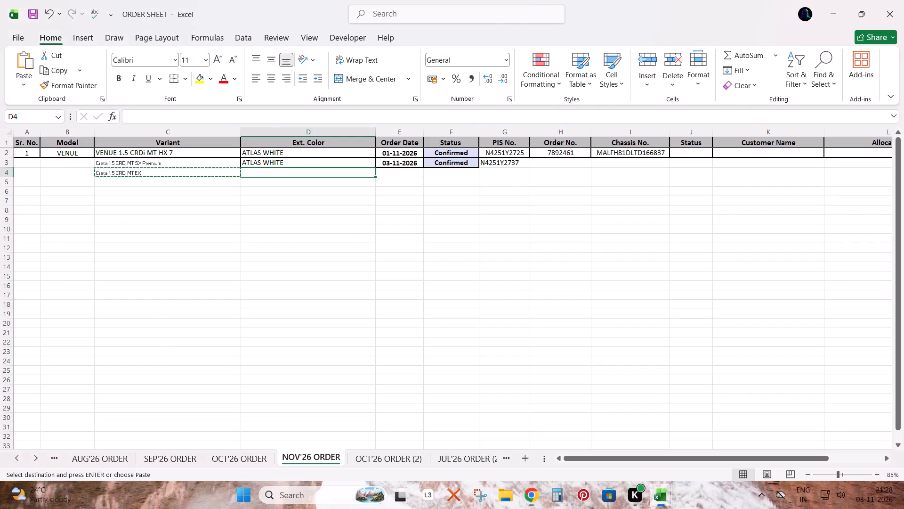
pyautogui.hotkey('ctrl', 'd')
pyautogui.press('Tab')
pyautogui.hotkey('ctrl', 'd')
pyautogui.press('Tab')
pyautogui.hotkey('ctrl', 'd')
pyautogui.press('Tab')
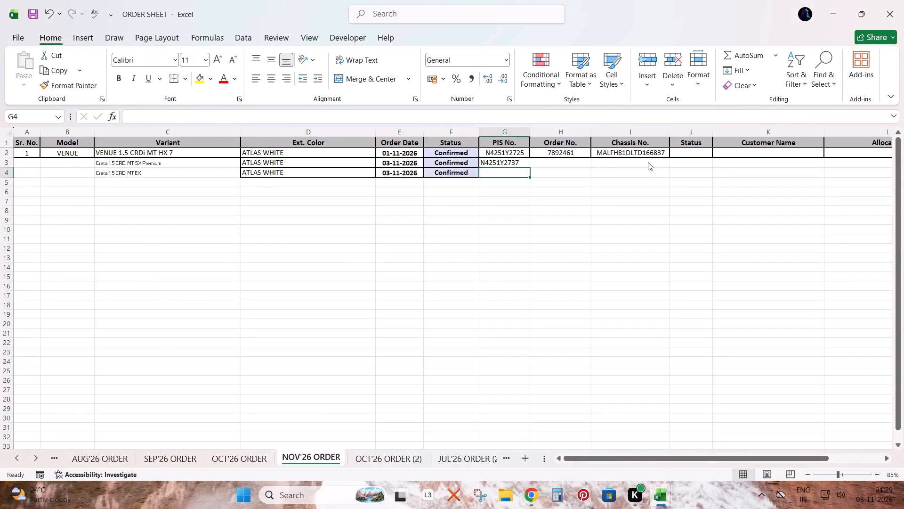
pyautogui.hotkey('alt', 'Tab')
pyautogui.click(759, 124)
pyautogui.hotkey('ctrl', 'c')
pyautogui.hotkey('alt', 'Tab')
pyautogui.hotkey('ctrl', 'v')
pyautogui.press('Tab')
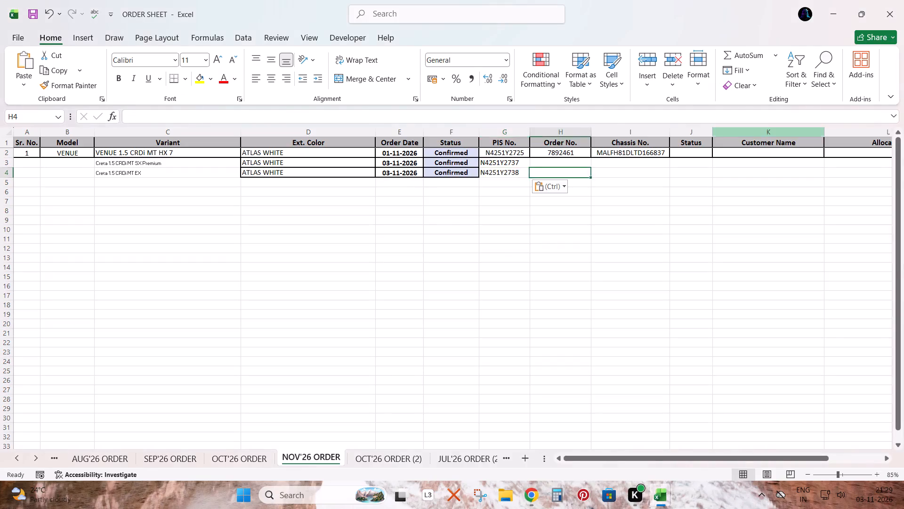
pyautogui.hotkey('alt', 'Tab')
pyautogui.click(157, 87)
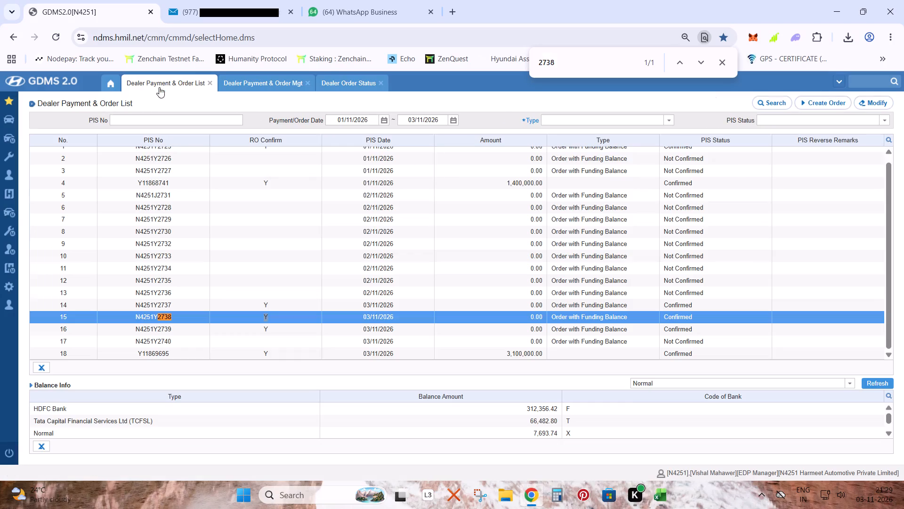
pyautogui.click(595, 66)
pyautogui.press('BackSpace')
pyautogui.press('BackSpace')
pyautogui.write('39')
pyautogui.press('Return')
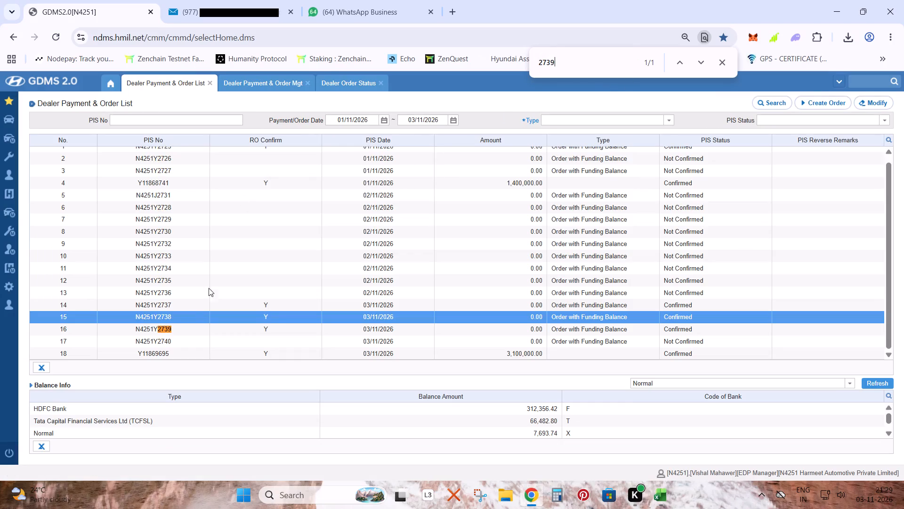
pyautogui.doubleClick(203, 330)
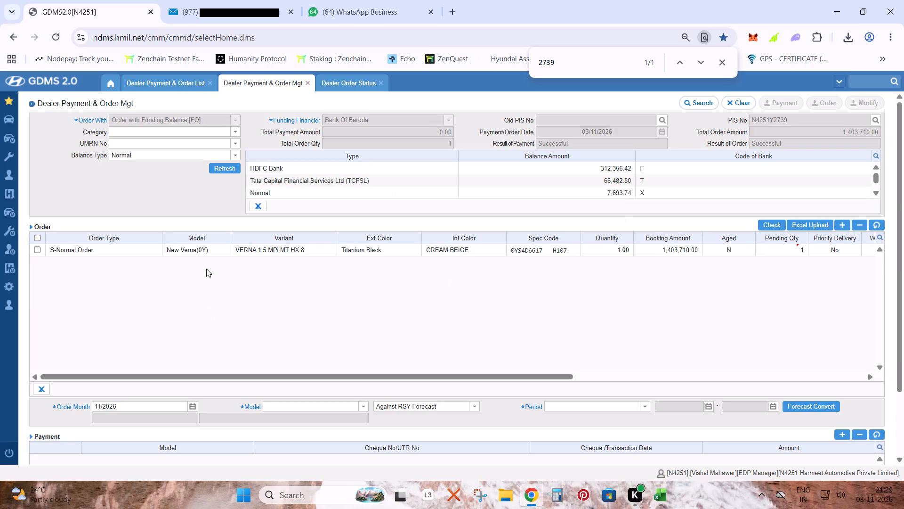
# Copy the variant VERNA 1.5 MPi MT HX 8 from the GDMS order into cell C5 of the NOV'26 ORDER sheet.
pyautogui.moveTo(235, 254); pyautogui.dragTo(306, 253)
pyautogui.hotkey('ctrl', 'c')
pyautogui.hotkey('alt', 'Tab')
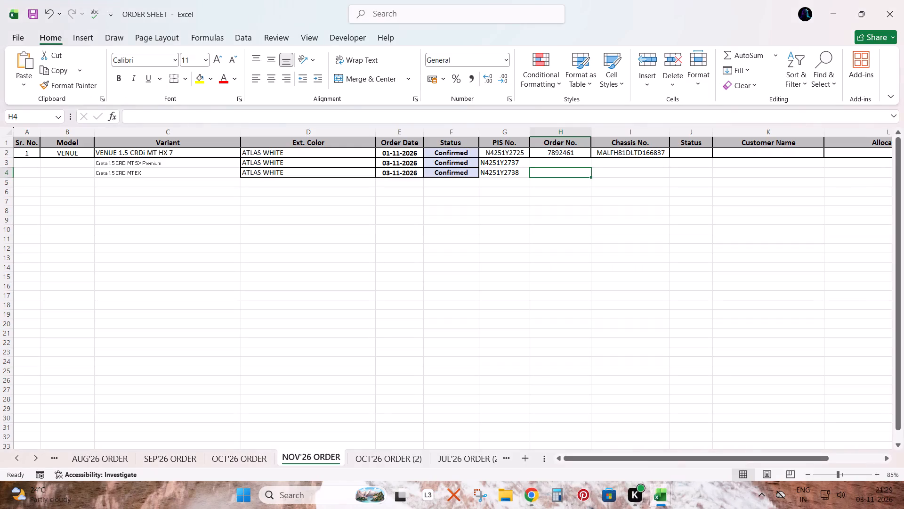
pyautogui.click(146, 180)
pyautogui.hotkey('ctrl', 'v')
pyautogui.press('Tab')
# Try to copy the order's exterior color from GDMS into D5, and fill row 5's Order Date, 03-11-2026, from the row above.
pyautogui.hotkey('alt', 'Tab')
pyautogui.moveTo(338, 252); pyautogui.dragTo(387, 252)
pyautogui.hotkey('ctrl', 'c')
pyautogui.hotkey('alt', 'Tab')
pyautogui.hotkey('ctrl', 'v')
pyautogui.press('Tab')
pyautogui.hotkey('ctrl', 'd')
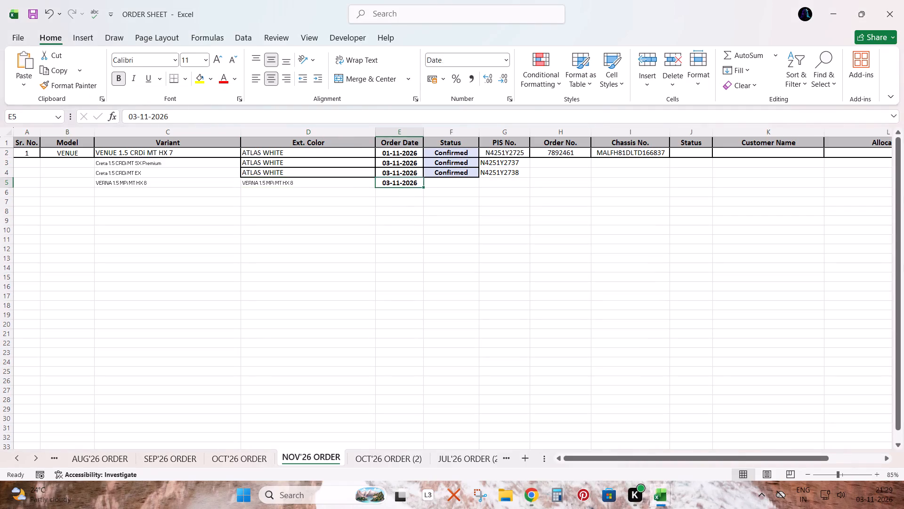
# Copy the exterior color Titanium Black from GDMS into cell D5 and fill row 5's Status, Confirmed, from the row above.
pyautogui.hotkey('alt', 'Tab')
pyautogui.moveTo(340, 251); pyautogui.dragTo(383, 251)
pyautogui.hotkey('ctrl', 'c')
pyautogui.hotkey('alt', 'Tab')
pyautogui.click(300, 182)
pyautogui.hotkey('ctrl', 'v')
pyautogui.press('Tab')
pyautogui.press('Tab')
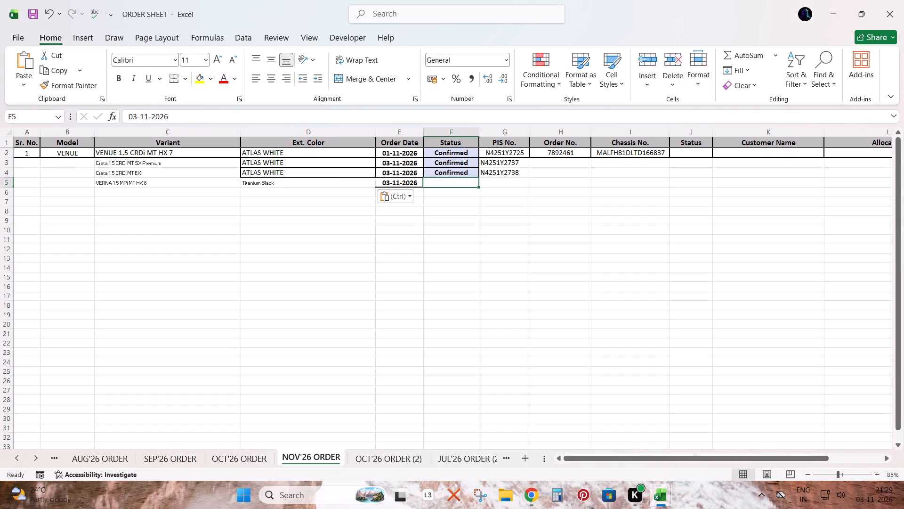
pyautogui.hotkey('ctrl', 'd')
pyautogui.press('Tab')
pyautogui.hotkey('alt', 'Tab')
pyautogui.click(763, 121)
pyautogui.hotkey('ctrl', 'c')
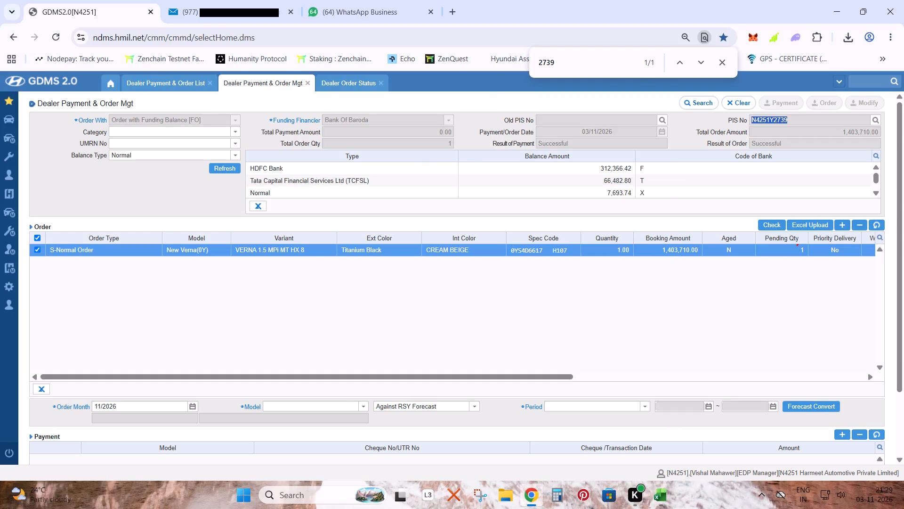
pyautogui.hotkey('alt', 'Tab')
pyautogui.hotkey('ctrl', 'v')
pyautogui.press('Tab')
# Find the PIS number ending 2740 in GDMS's Dealer Payment & Order List and open its order to check it.
pyautogui.hotkey('alt', 'Tab')
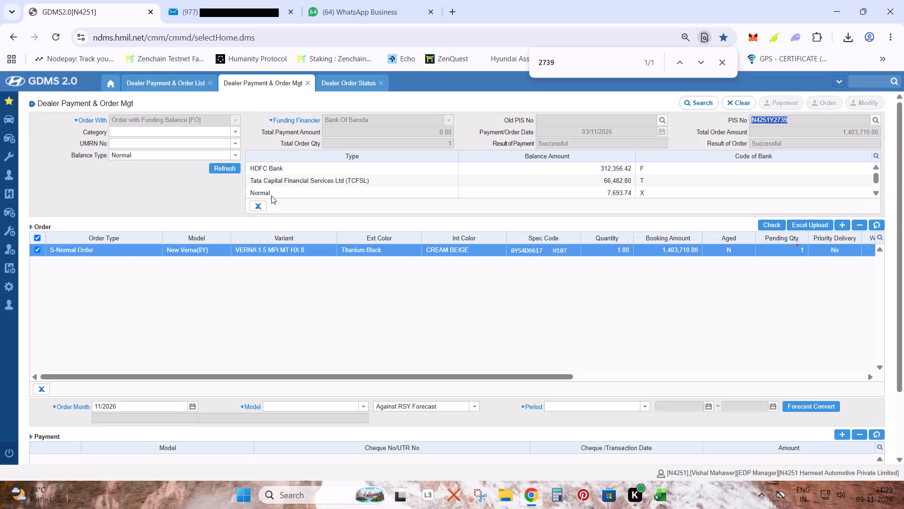
pyautogui.click(169, 82)
pyautogui.click(561, 49)
pyautogui.click(570, 65)
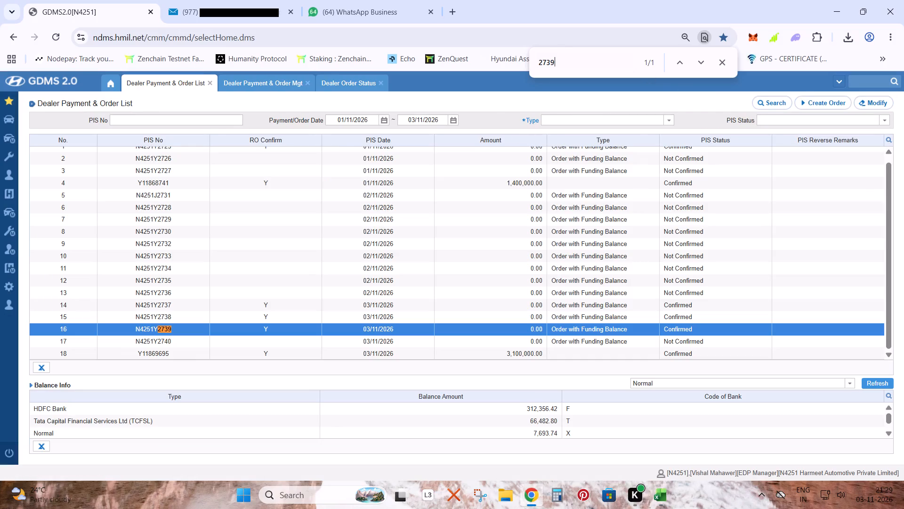
pyautogui.press('BackSpace')
pyautogui.press('BackSpace')
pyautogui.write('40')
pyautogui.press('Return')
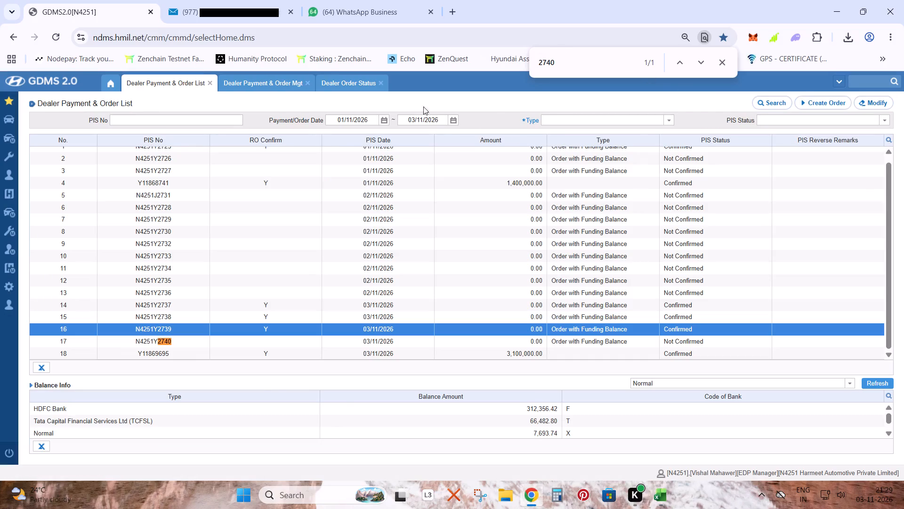
pyautogui.scroll(-2, 344, 408)
pyautogui.doubleClick(266, 341)
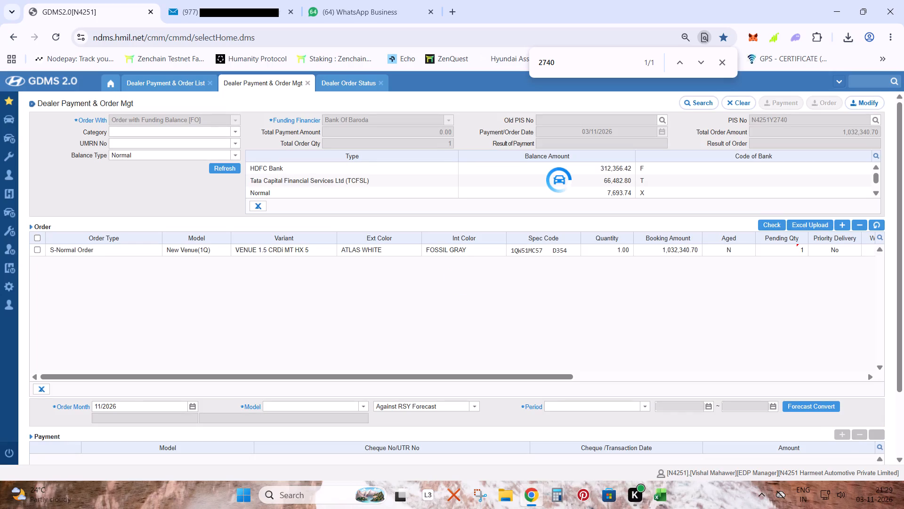
# Search the Dealer Payment & Order List for a PIS number ending 2741, closing the search when done.
pyautogui.click(175, 82)
pyautogui.click(569, 63)
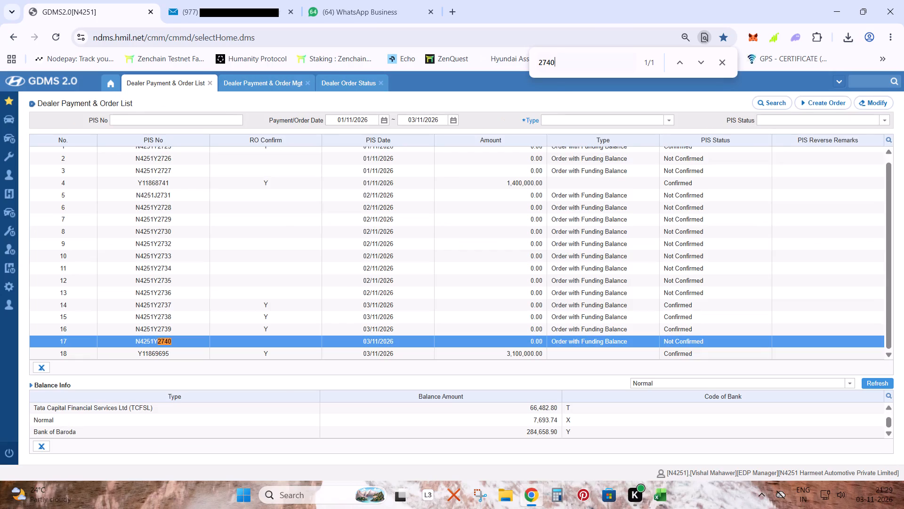
pyautogui.press('BackSpace')
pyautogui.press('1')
pyautogui.press('Return')
pyautogui.press('Escape')
pyautogui.click(338, 84)
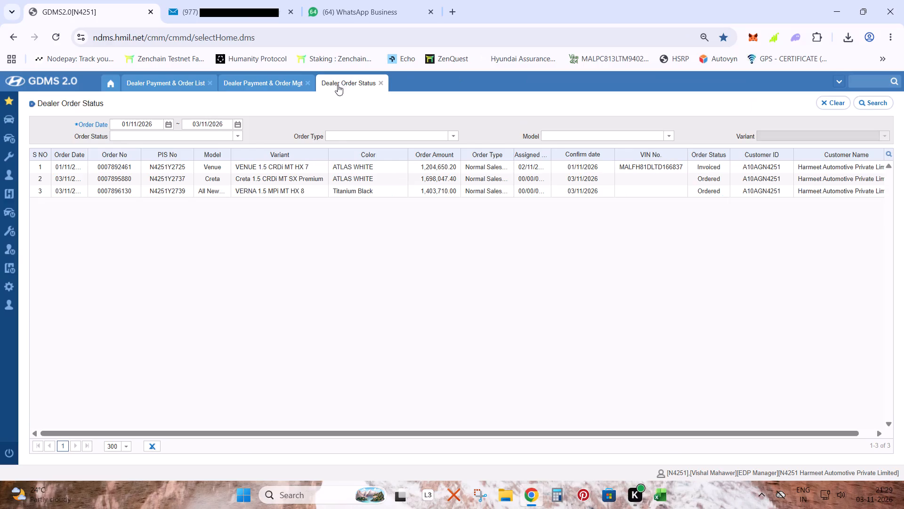
pyautogui.hotkey('alt', 'Tab')
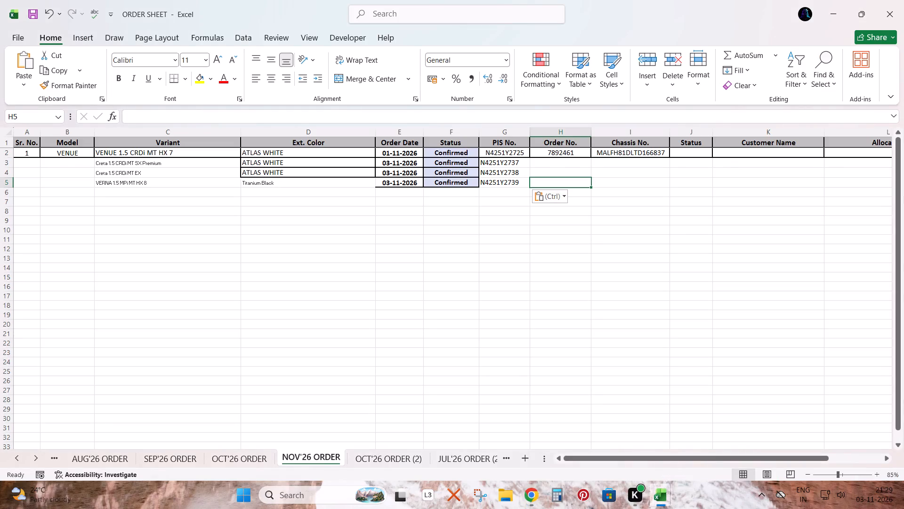
pyautogui.click(500, 162)
pyautogui.hotkey('ctrl', 'c')
pyautogui.hotkey('alt', 'Tab')
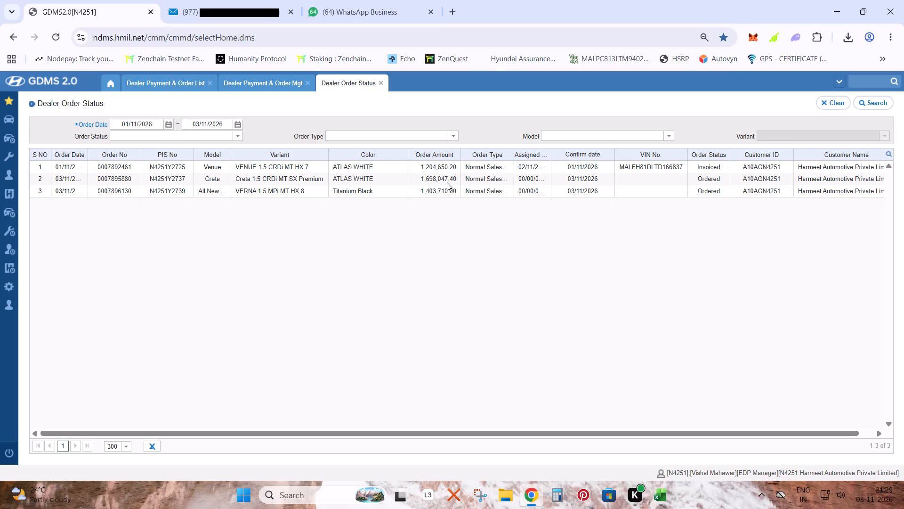
pyautogui.hotkey('ctrl', 'f')
pyautogui.hotkey('ctrl', 'v')
pyautogui.press('Return')
pyautogui.click(340, 178)
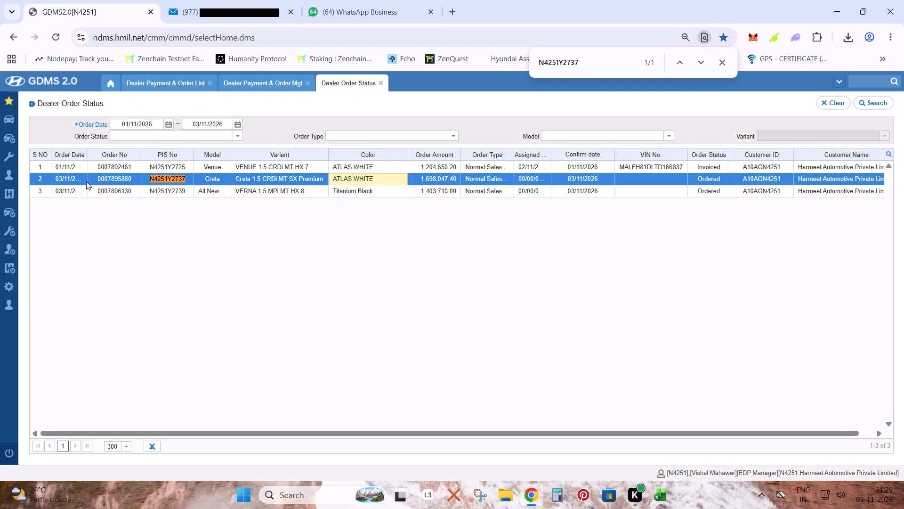
pyautogui.moveTo(93, 180); pyautogui.dragTo(130, 178)
pyautogui.hotkey('ctrl', 'c')
pyautogui.hotkey('alt', 'Tab')
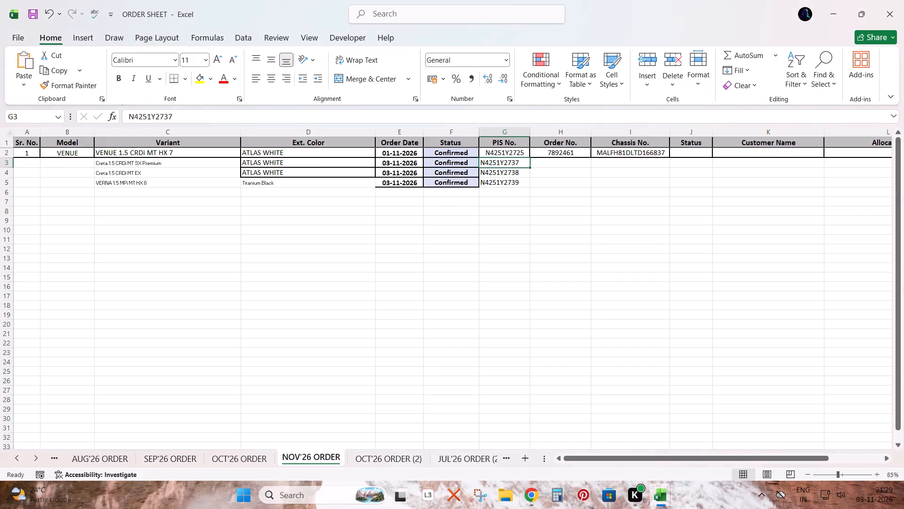
pyautogui.press('Right')
pyautogui.hotkey('ctrl', 'v')
pyautogui.press('Right')
pyautogui.press('Down')
pyautogui.press('Left')
pyautogui.press('Up')
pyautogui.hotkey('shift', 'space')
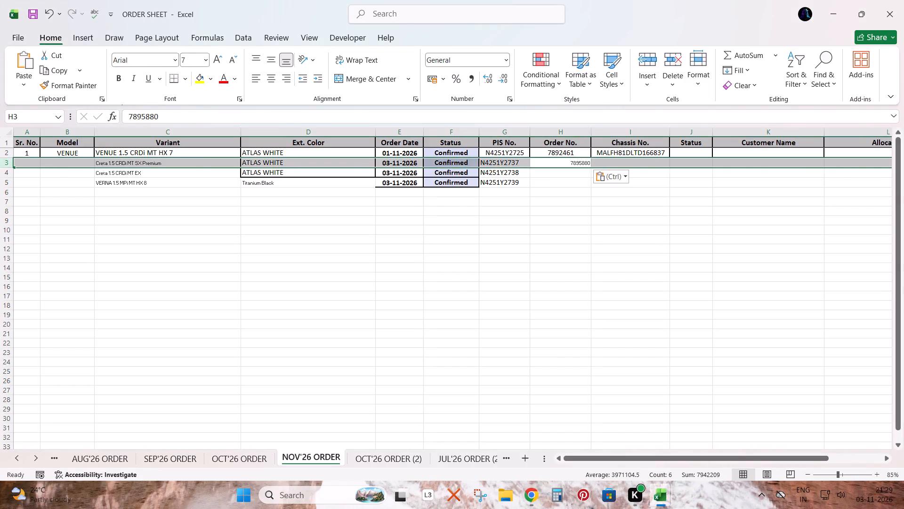
pyautogui.hotkey('alt', 'Tab')
pyautogui.hotkey('alt', 'Tab')
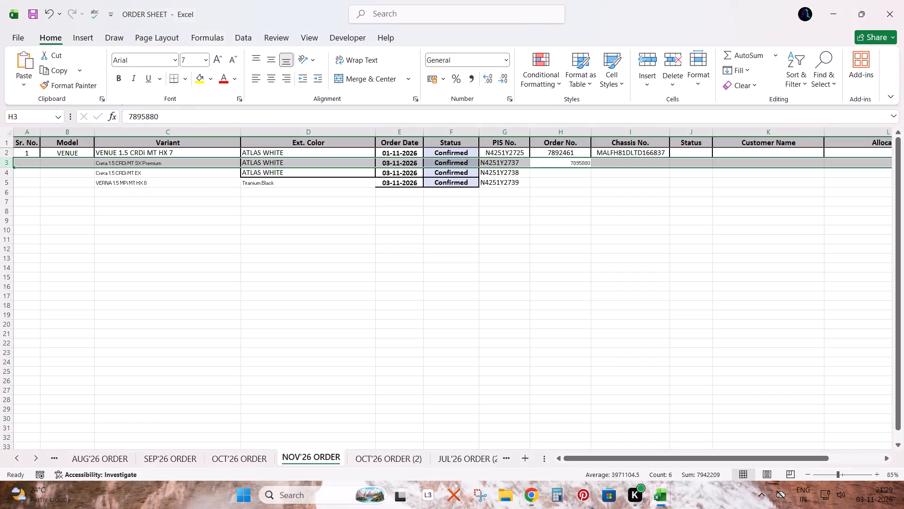
pyautogui.click(504, 171)
pyautogui.hotkey('ctrl', 'c')
pyautogui.hotkey('alt', 'Tab')
pyautogui.hotkey('ctrl', 'f')
pyautogui.hotkey('ctrl', 'v')
pyautogui.press('Return')
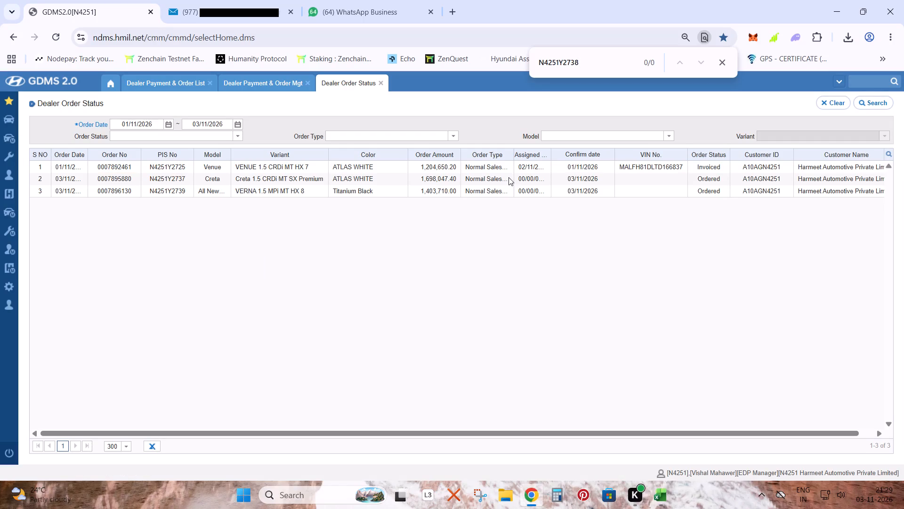
pyautogui.press('Return')
pyautogui.press('Return')
pyautogui.press('Escape')
pyautogui.hotkey('alt', 'Tab')
pyautogui.click(515, 185)
pyautogui.hotkey('ctrl', 'c')
pyautogui.hotkey('alt', 'Tab')
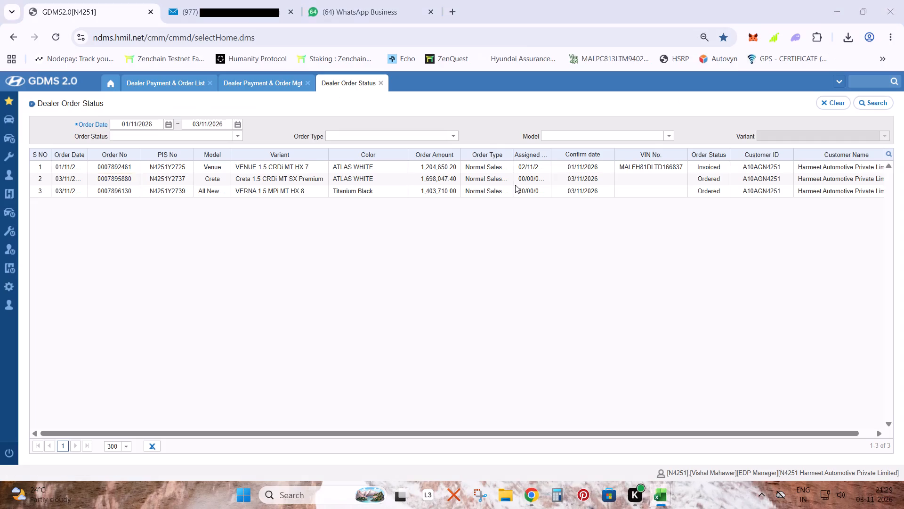
pyautogui.hotkey('ctrl', 'f')
pyautogui.hotkey('ctrl', 'v')
pyautogui.press('Return')
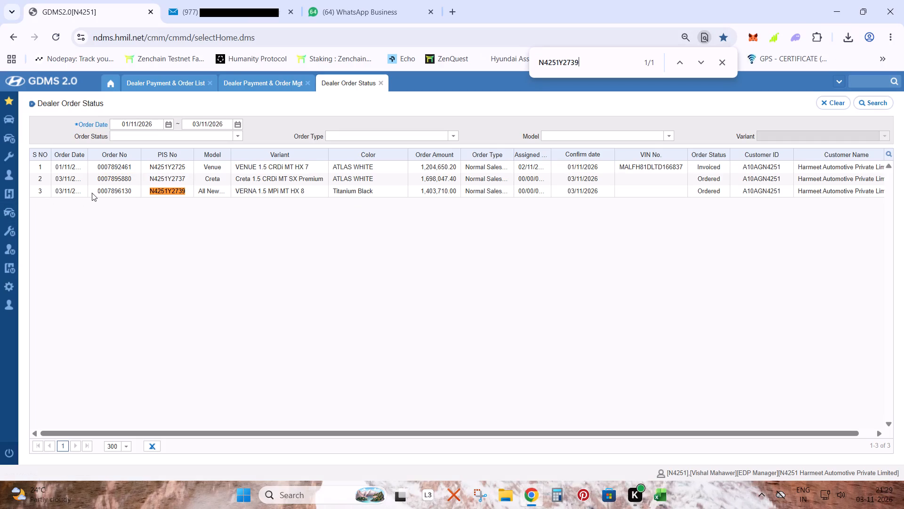
pyautogui.moveTo(92, 193); pyautogui.dragTo(131, 194)
pyautogui.hotkey('ctrl', 'c')
pyautogui.hotkey('alt', 'Tab')
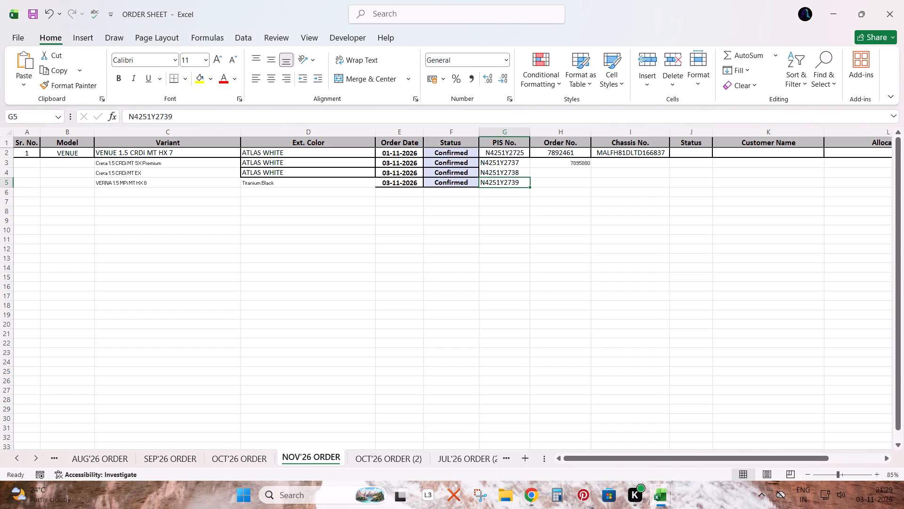
pyautogui.press('Right')
pyautogui.hotkey('ctrl', 'v')
pyautogui.press('Right')
pyautogui.press('Down')
pyautogui.press('Left')
pyautogui.press('Up')
# Save the ORDER SHEET workbook.
pyautogui.hotkey('ctrl', 's')
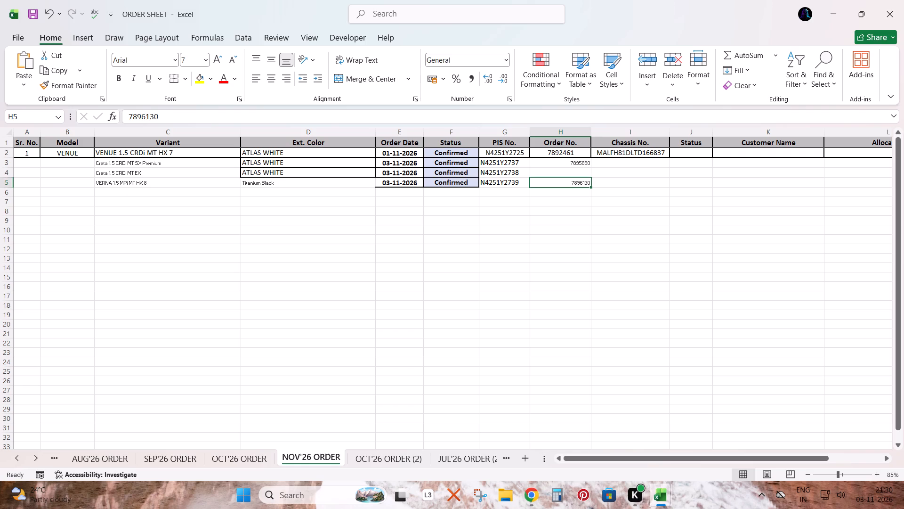
pyautogui.hotkey('ctrl', 's')
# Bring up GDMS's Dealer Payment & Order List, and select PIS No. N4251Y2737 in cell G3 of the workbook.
pyautogui.hotkey('alt', 'Tab')
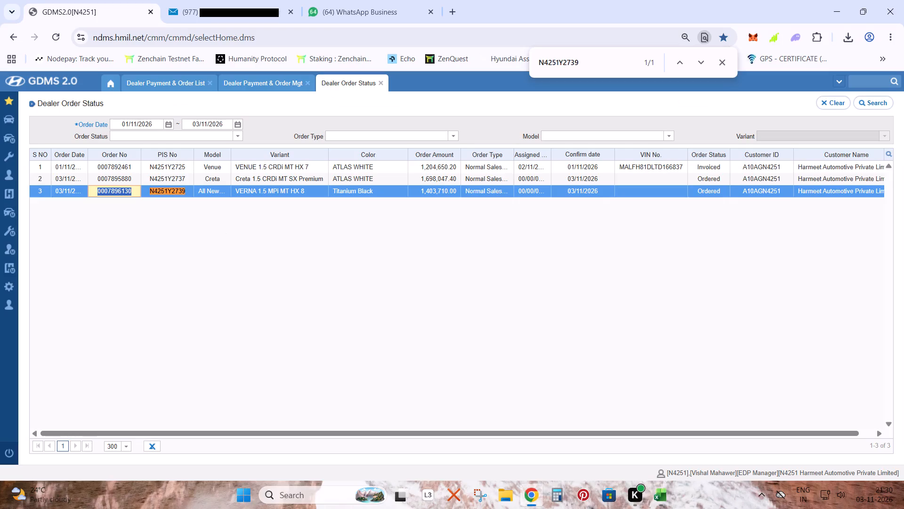
pyautogui.click(148, 93)
pyautogui.click(150, 86)
pyautogui.hotkey('alt', 'Tab')
pyautogui.click(508, 166)
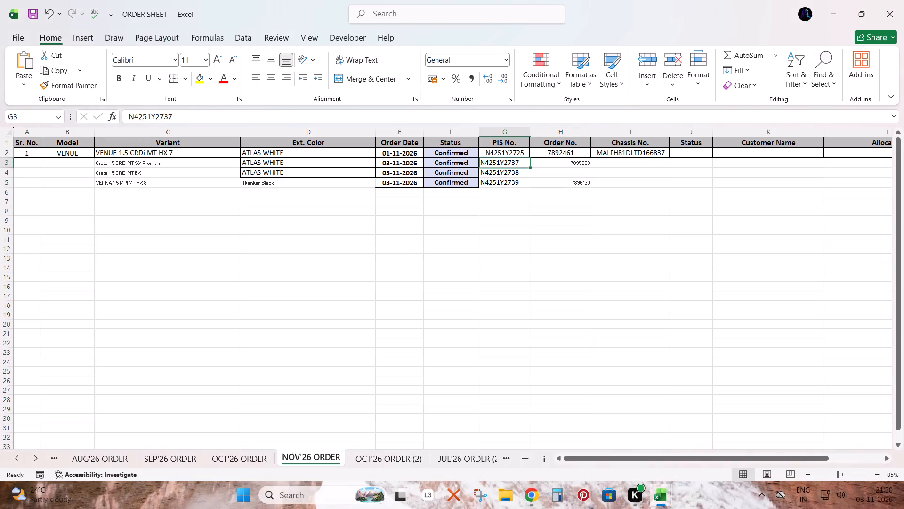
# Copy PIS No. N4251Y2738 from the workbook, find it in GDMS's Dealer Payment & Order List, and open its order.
pyautogui.click(512, 173)
pyautogui.hotkey('ctrl', 'c')
pyautogui.hotkey('alt', 'Tab')
pyautogui.hotkey('ctrl', 'f')
pyautogui.hotkey('ctrl', 'v')
pyautogui.press('Return')
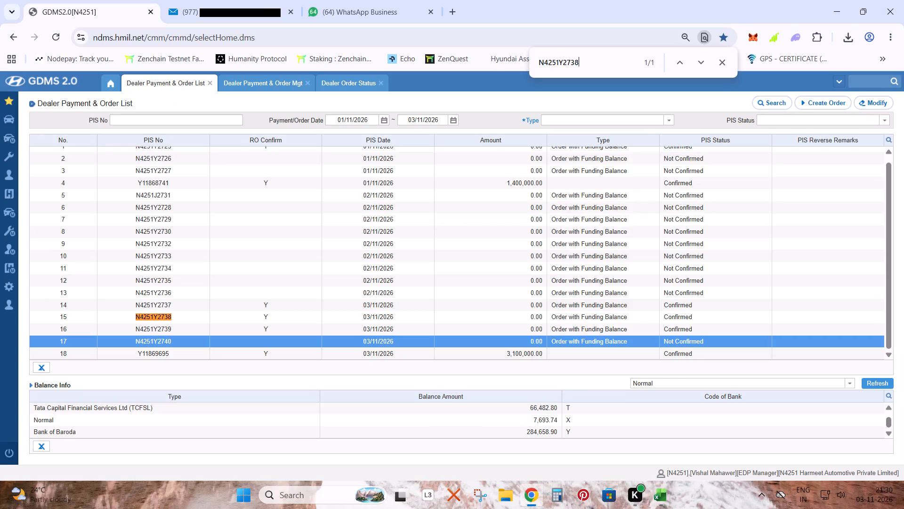
pyautogui.doubleClick(273, 315)
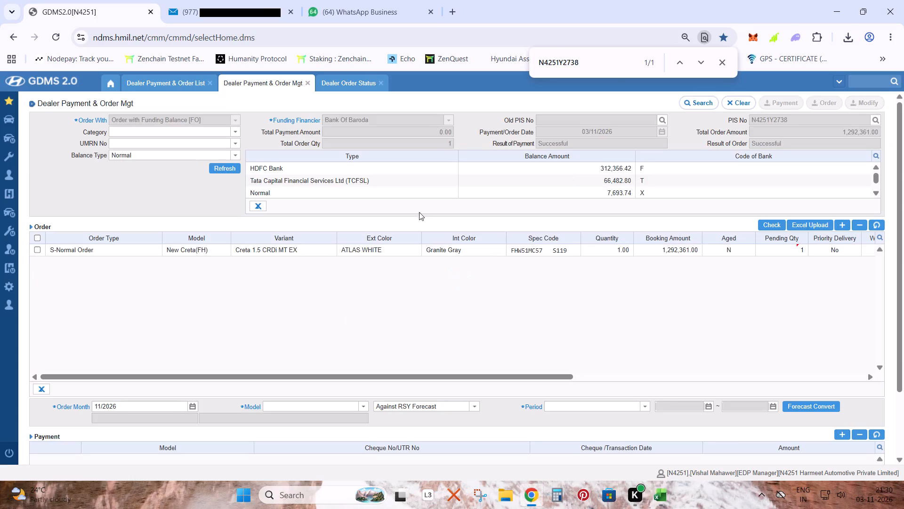
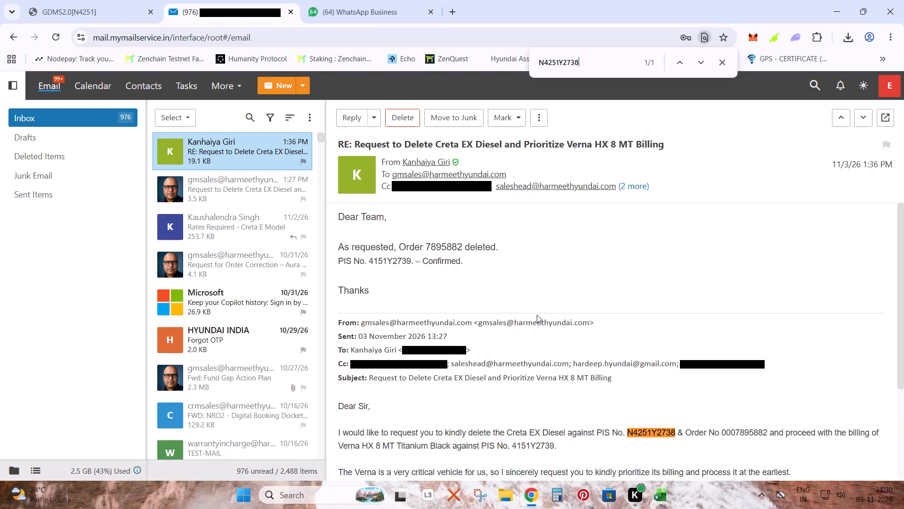
pyautogui.hotkey('alt', 'Tab')
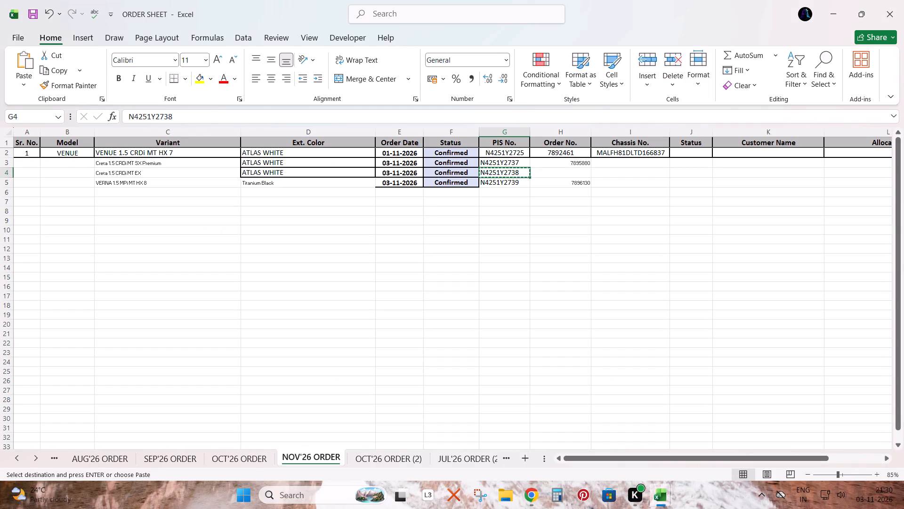
pyautogui.click(568, 185)
pyautogui.hotkey('ctrl', 'c')
pyautogui.hotkey('alt', 'Tab')
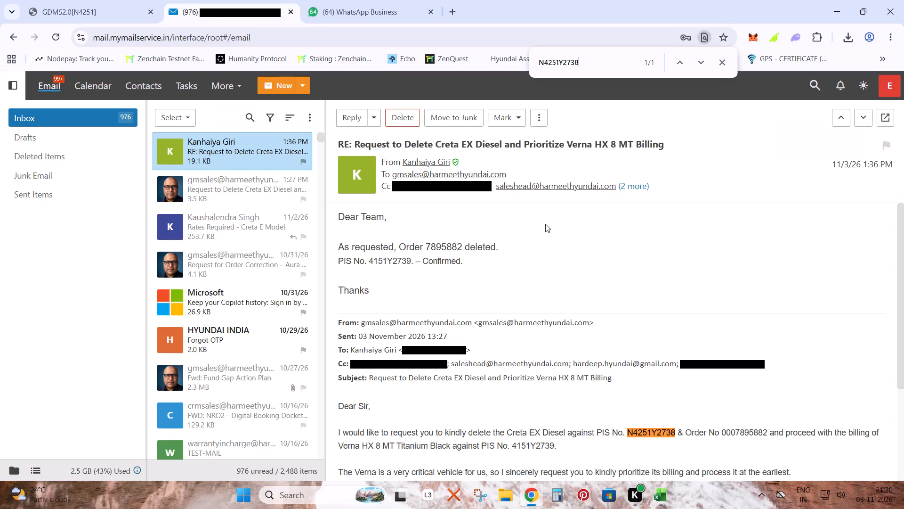
pyautogui.hotkey('ctrl', 'f')
pyautogui.hotkey('ctrl', 'v')
pyautogui.press('Return')
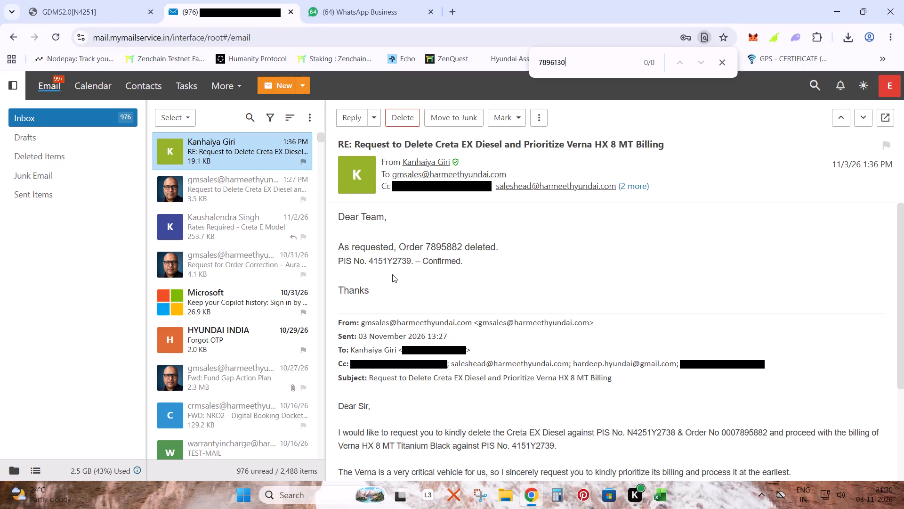
pyautogui.press('Escape')
pyautogui.hotkey('alt', 'Tab')
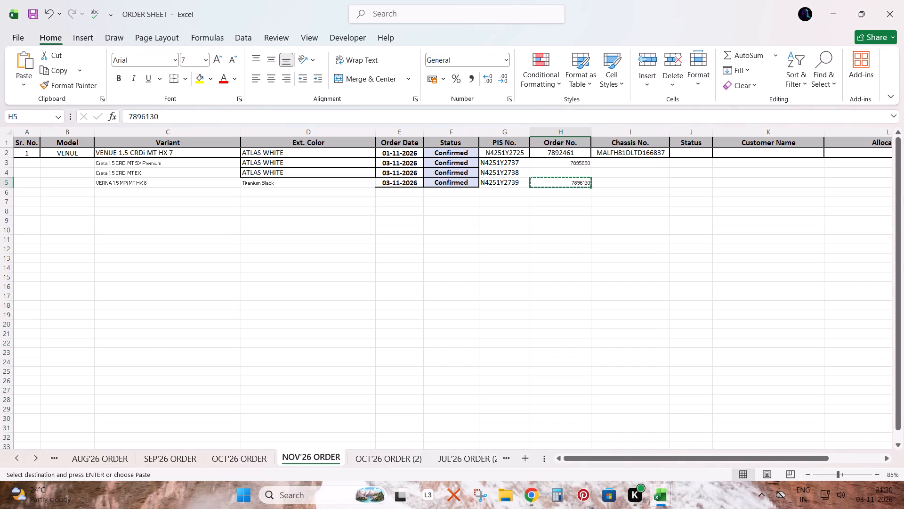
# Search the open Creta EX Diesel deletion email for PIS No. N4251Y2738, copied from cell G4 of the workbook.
pyautogui.click(506, 174)
pyautogui.hotkey('ctrl', 'c')
pyautogui.hotkey('alt', 'Tab')
pyautogui.hotkey('ctrl', 'f')
pyautogui.hotkey('ctrl', 'v')
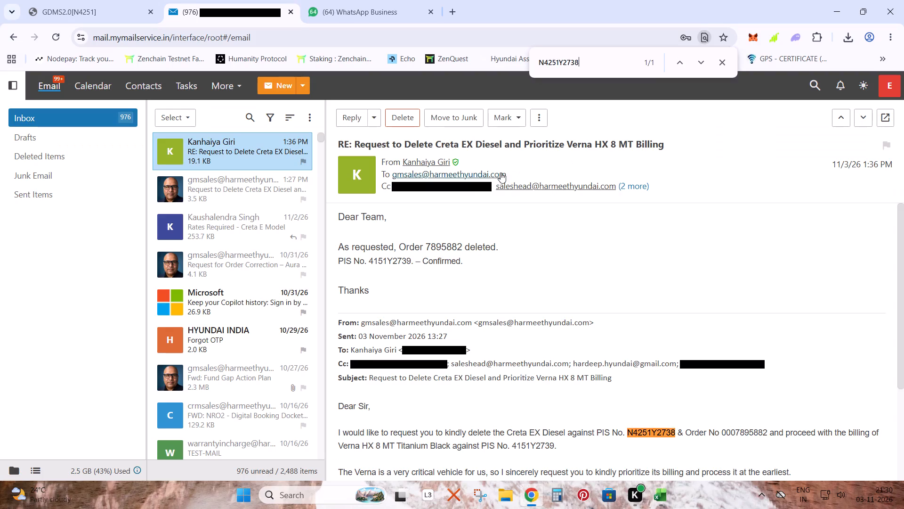
pyautogui.press('Return')
pyautogui.hotkey('alt', 'Tab')
pyautogui.click(494, 182)
pyautogui.hotkey('ctrl', 'c')
pyautogui.hotkey('alt', 'Tab')
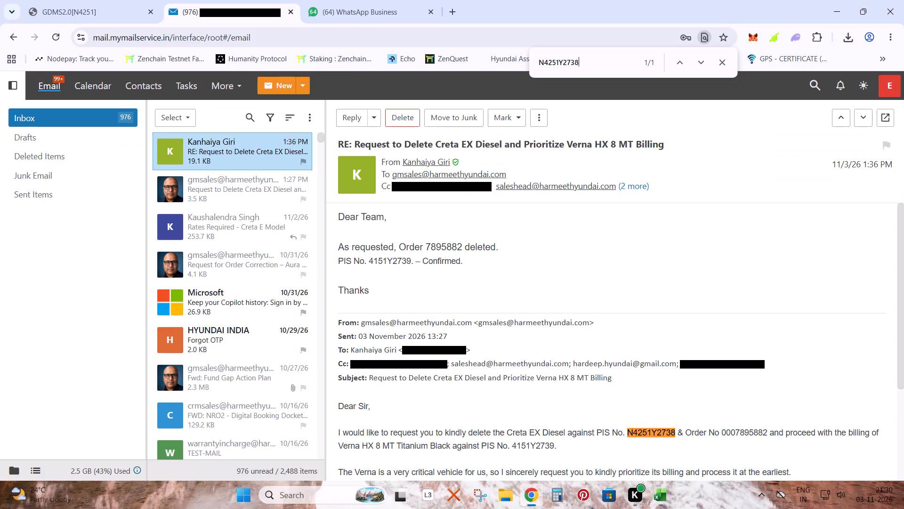
pyautogui.hotkey('ctrl', 'f')
pyautogui.hotkey('ctrl', 'v')
pyautogui.press('Return')
pyautogui.press('Return')
pyautogui.press('Return')
pyautogui.press('Return')
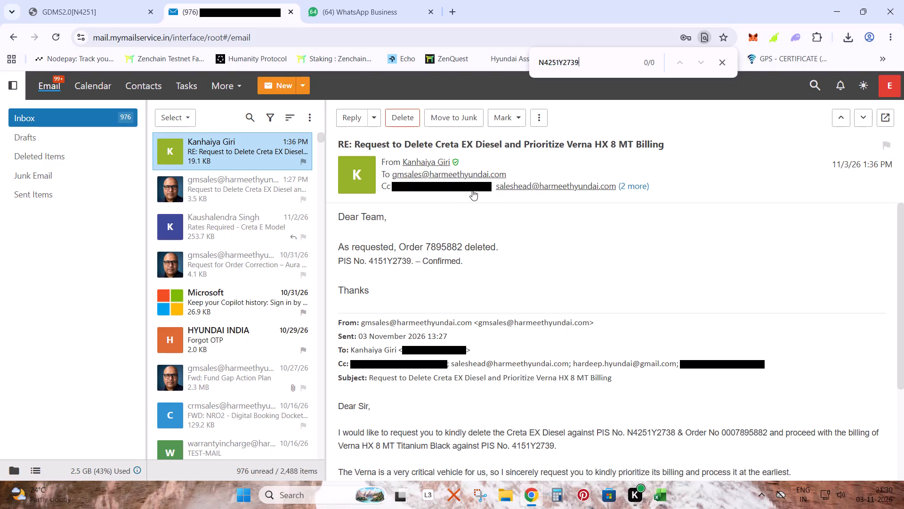
pyautogui.press('Escape')
pyautogui.hotkey('alt', 'Tab')
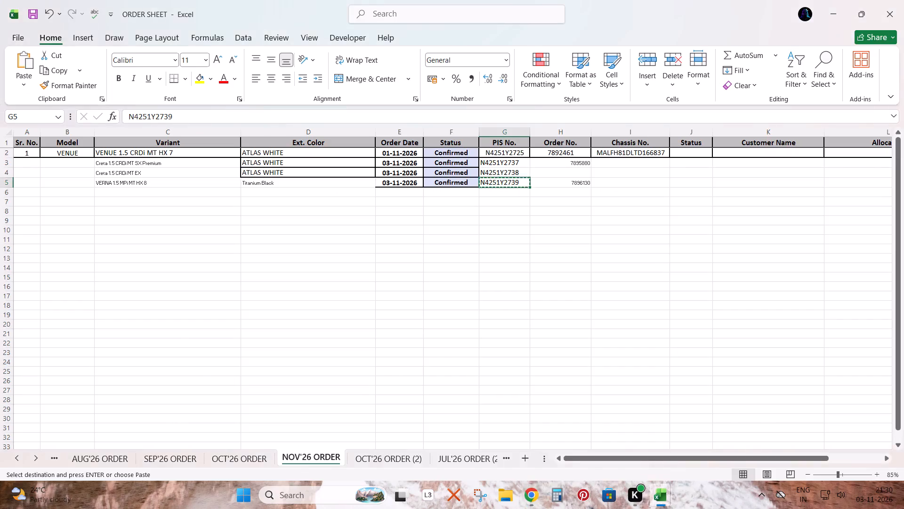
pyautogui.hotkey('alt', 'Tab')
pyautogui.click(108, 0)
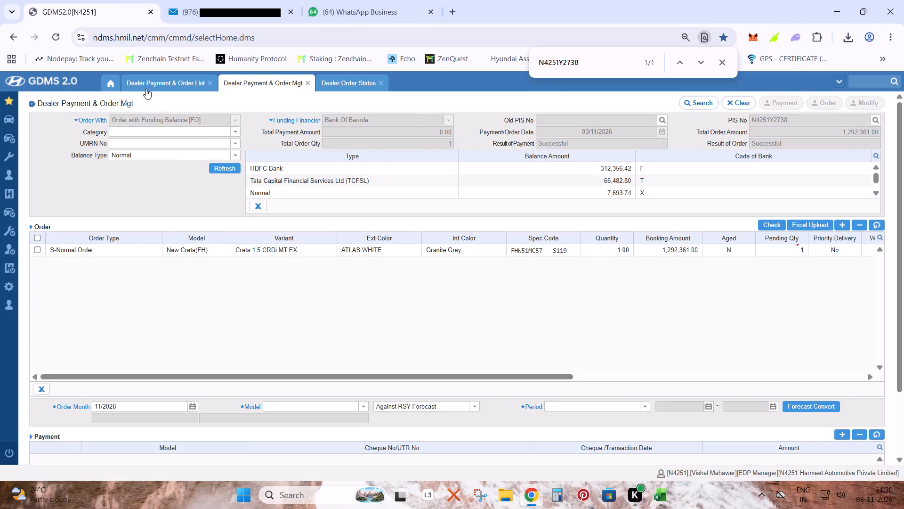
pyautogui.click(148, 84)
pyautogui.scroll(-3, 223, 276)
pyautogui.doubleClick(236, 355)
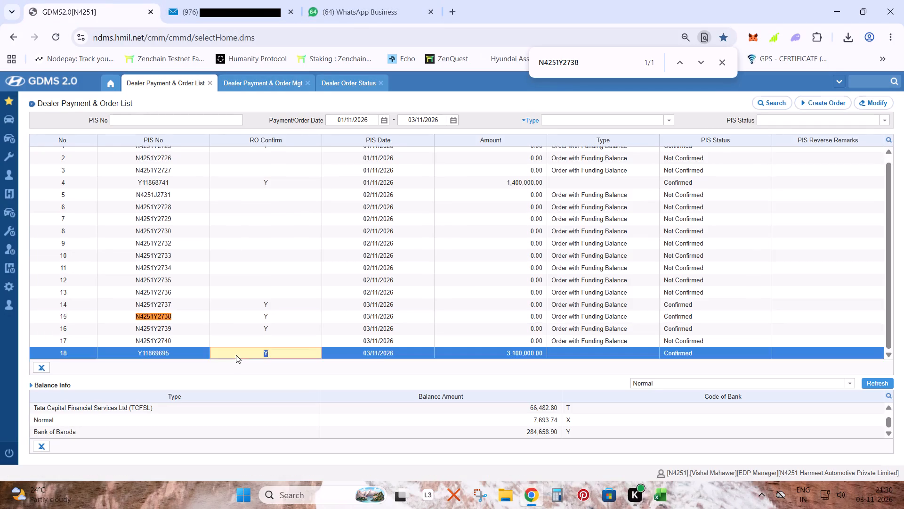
pyautogui.click(165, 86)
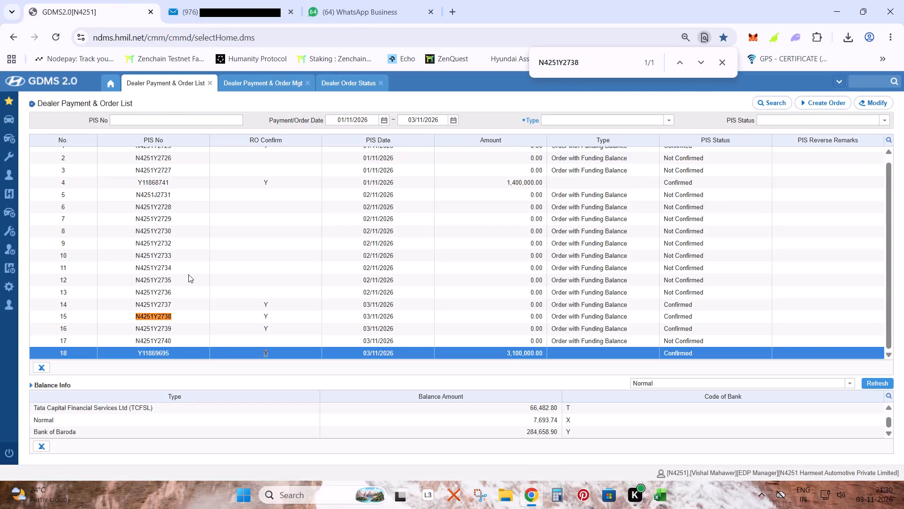
pyautogui.scroll(1, 194, 268)
pyautogui.doubleClick(199, 189)
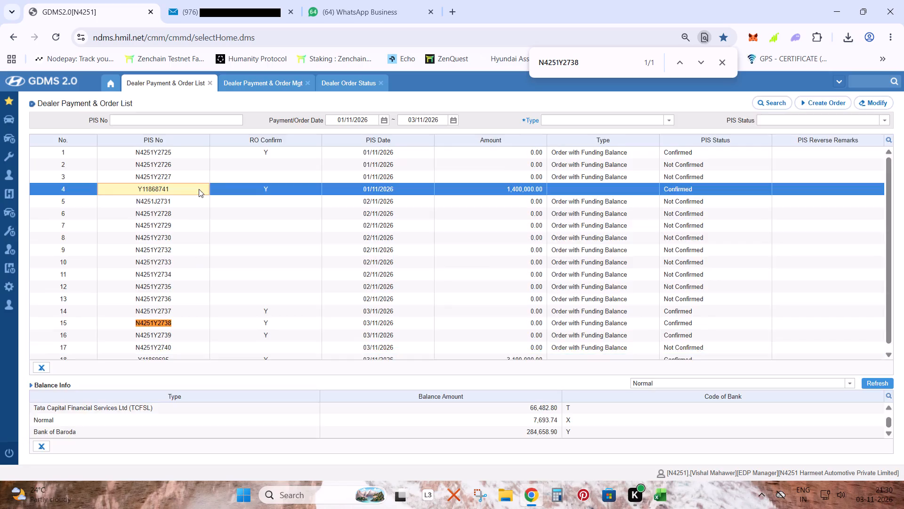
pyautogui.click(248, 0)
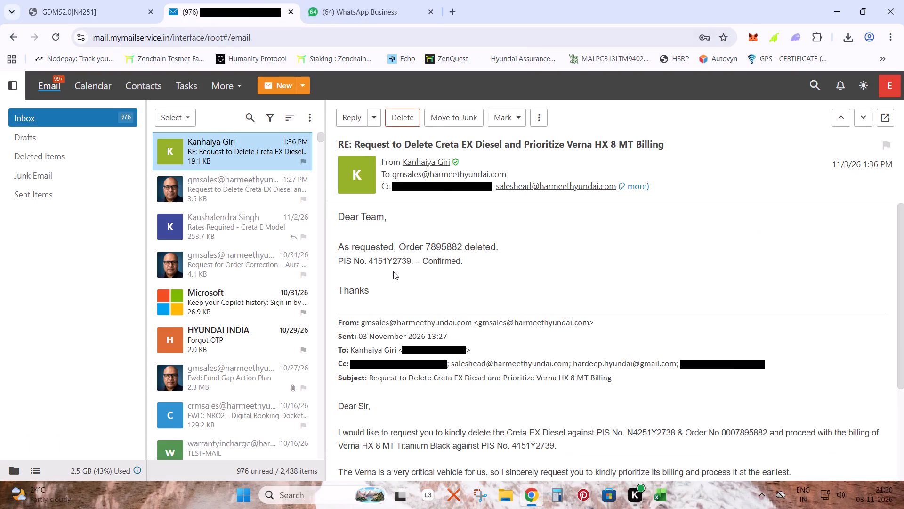
pyautogui.doubleClick(380, 260)
pyautogui.hotkey('ctrl', 'c')
pyautogui.click(104, 0)
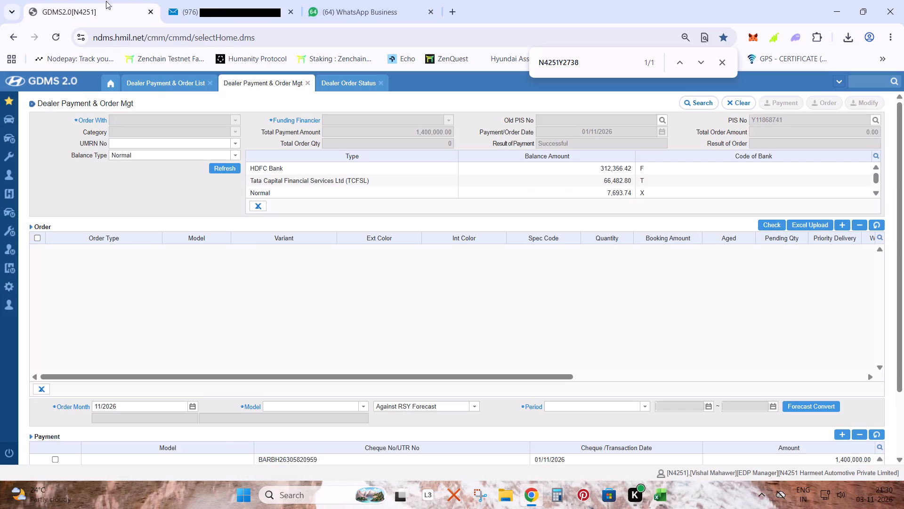
pyautogui.click(168, 89)
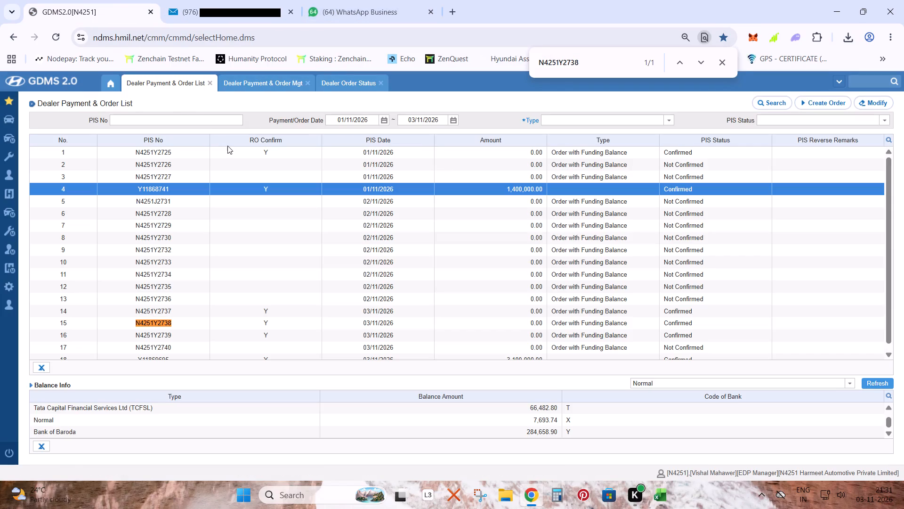
pyautogui.press('Escape')
pyautogui.hotkey('ctrl', 'f')
pyautogui.hotkey('ctrl', 'v')
pyautogui.press('Return')
pyautogui.press('Return')
pyautogui.press('Return')
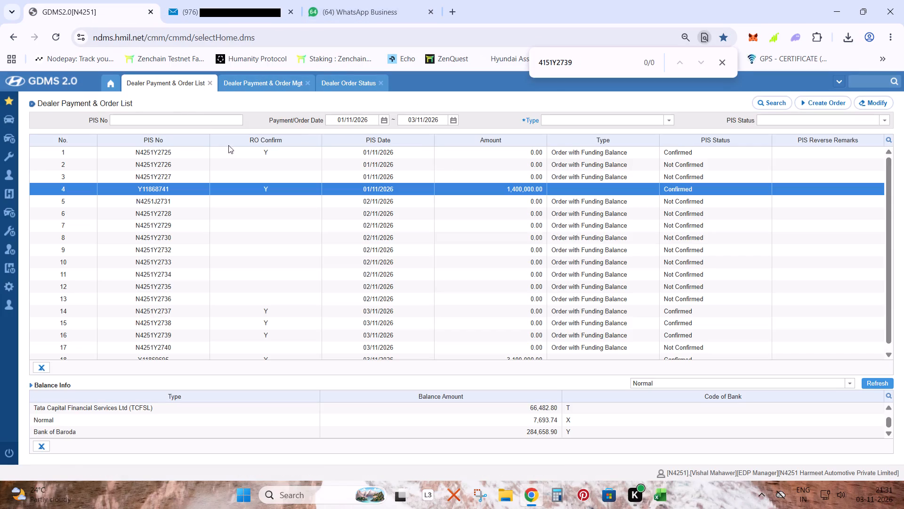
pyautogui.press('Escape')
# Replace the status in F4 of the workbook's NOV'26 ORDER sheet with DELETED, copied from F89 of OCT'26 ORDER (2).
pyautogui.hotkey('alt', 'Tab')
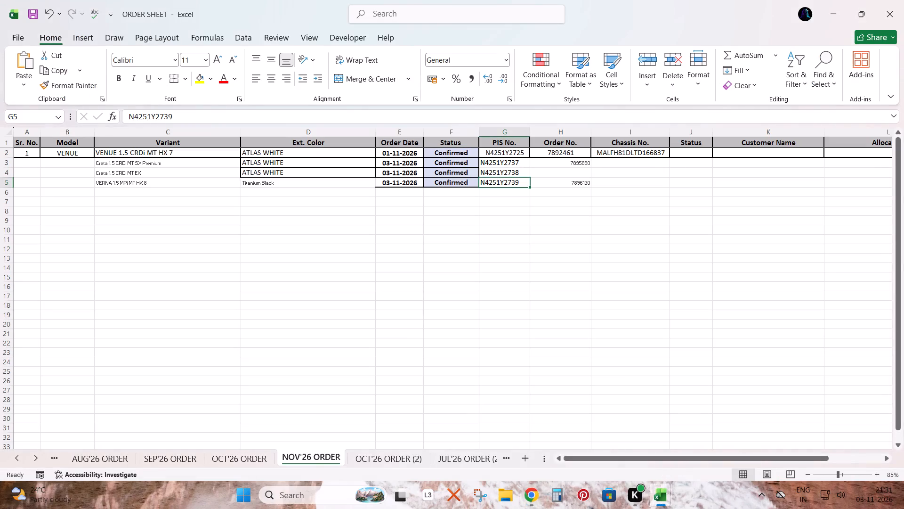
pyautogui.click(464, 171)
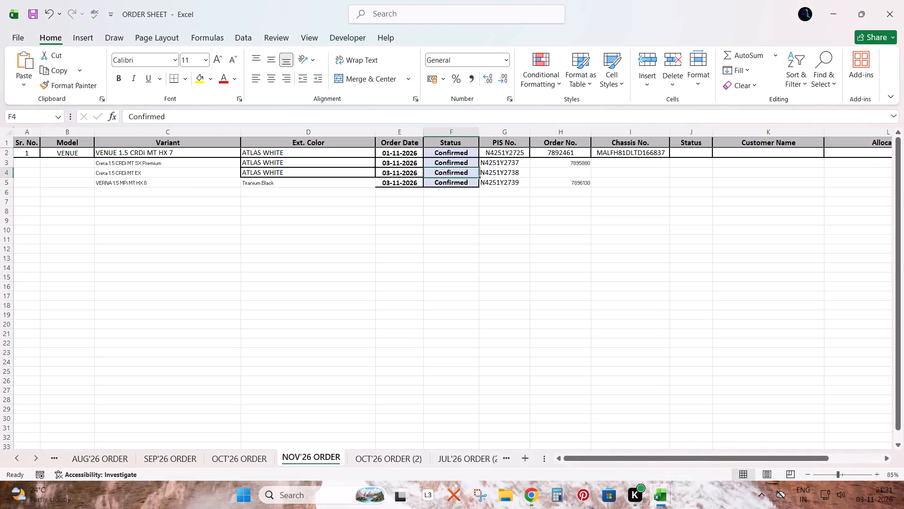
pyautogui.press('Delete')
pyautogui.press('Right')
pyautogui.press('Down')
pyautogui.press('Left')
pyautogui.hotkey('ctrl', 'pagedown')
pyautogui.press('Right')
pyautogui.press('Down')
pyautogui.press('Left')
pyautogui.press('Up')
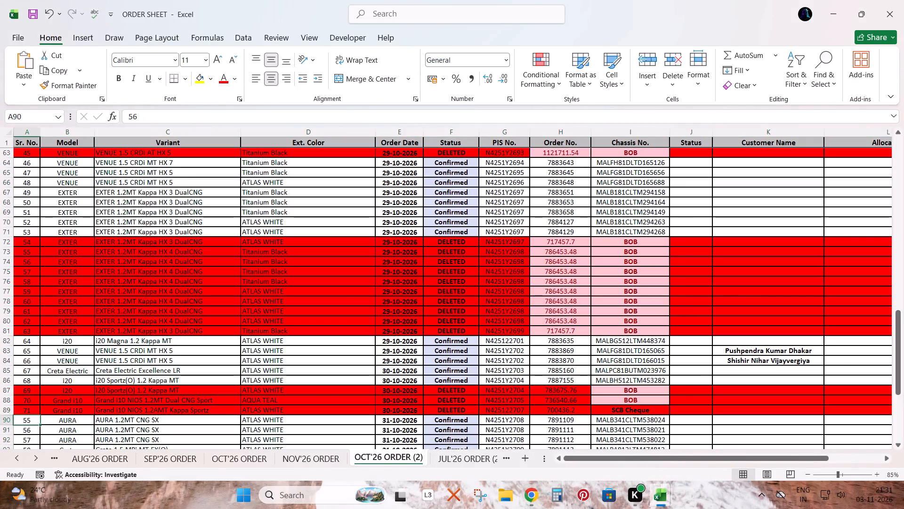
pyautogui.press('Right')
pyautogui.press('Up')
pyautogui.press('Right')
pyautogui.press('Right')
pyautogui.press('Right')
pyautogui.press('Right')
pyautogui.hotkey('ctrl', 'c')
pyautogui.hotkey('ctrl', 'pageup')
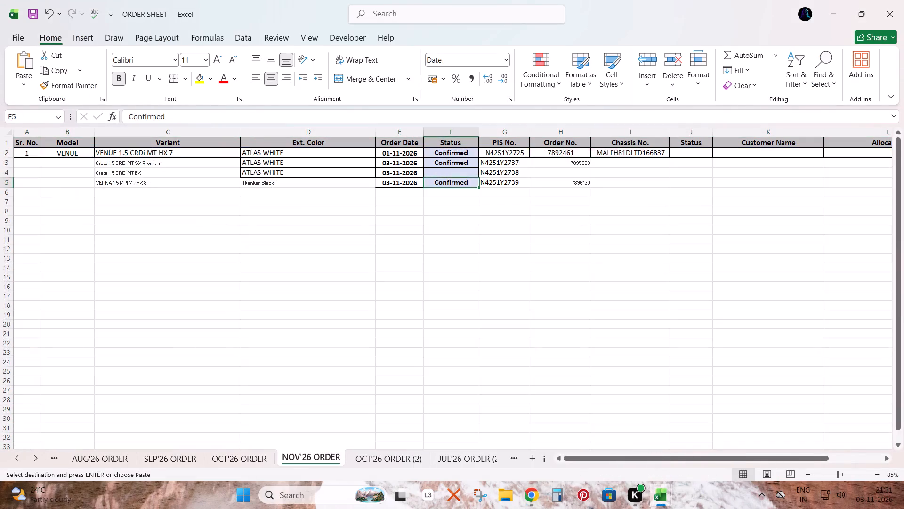
pyautogui.press('Up')
pyautogui.hotkey('ctrl', 'v')
# Apply the red deleted-order formatting of row 89 on OCT'26 ORDER (2) to row 4 of NOV'26 ORDER.
pyautogui.hotkey('ctrl', 'pagedown')
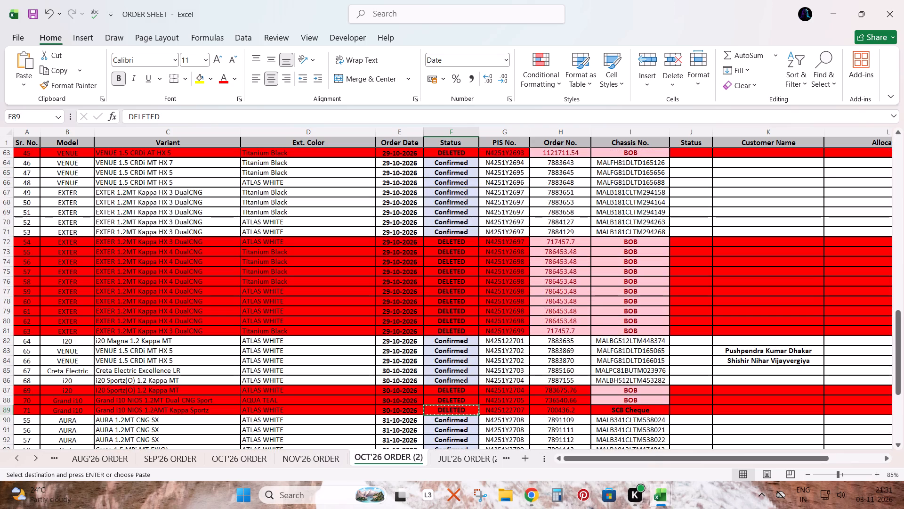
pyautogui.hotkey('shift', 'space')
pyautogui.click(56, 83)
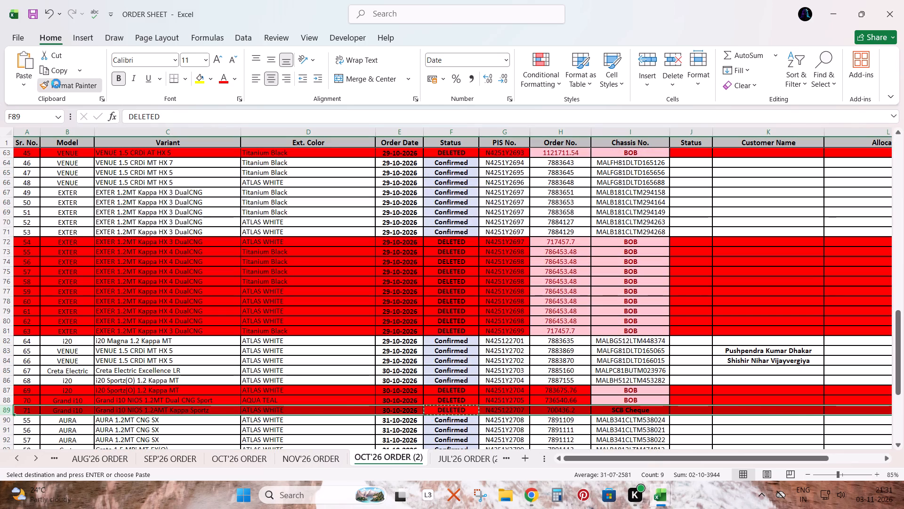
pyautogui.click(308, 455)
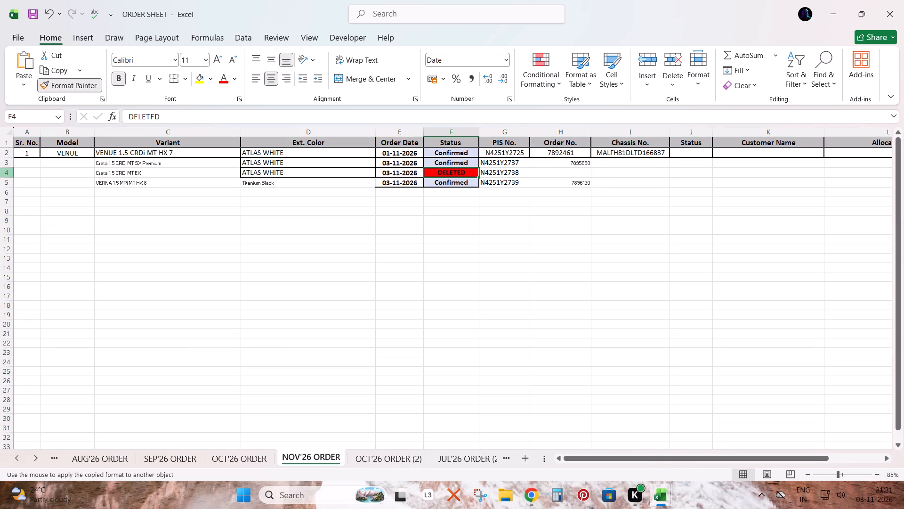
pyautogui.click(5, 174)
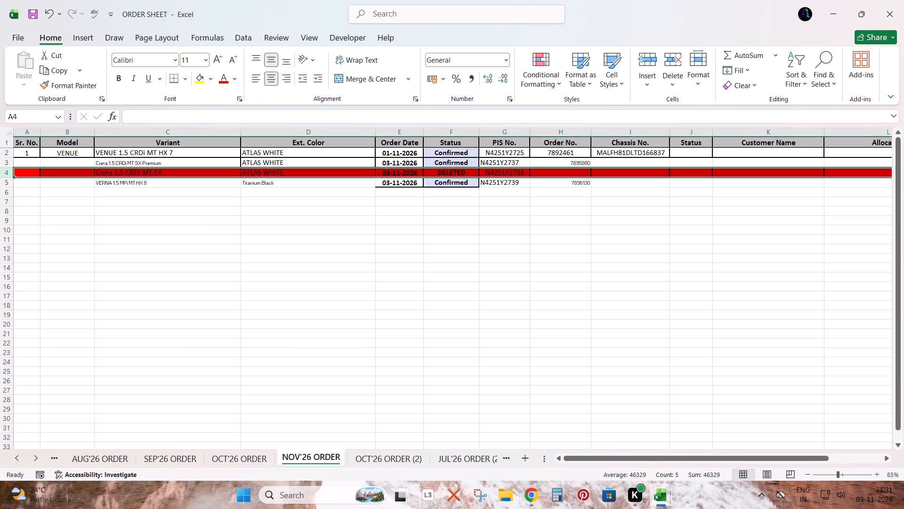
# Apply row 2's formatting to rows 3 and 5 of the NOV'26 ORDER sheet.
pyautogui.click(7, 153)
pyautogui.doubleClick(70, 80)
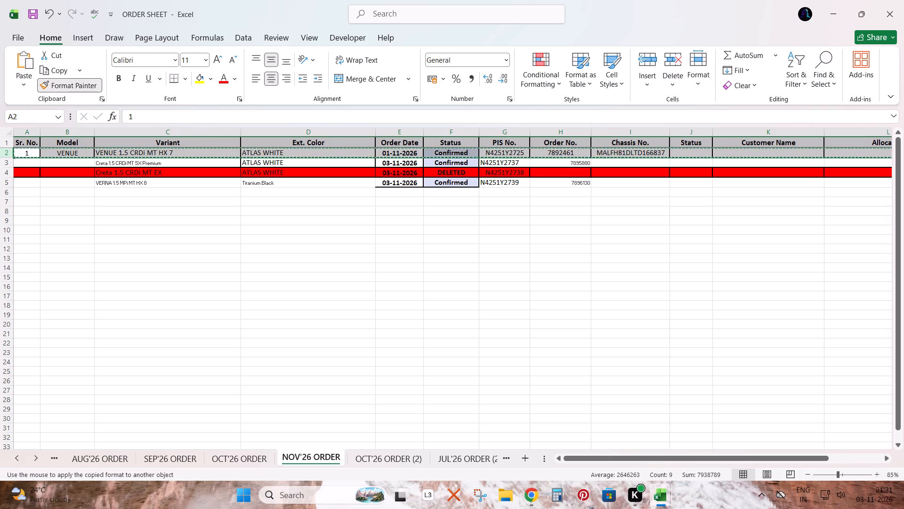
pyautogui.click(8, 162)
pyautogui.click(8, 183)
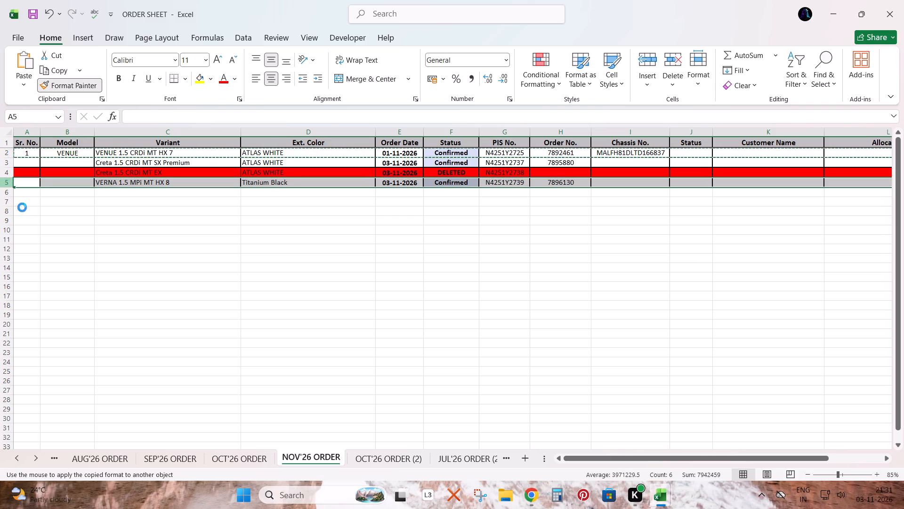
pyautogui.press('Escape')
pyautogui.press('Escape')
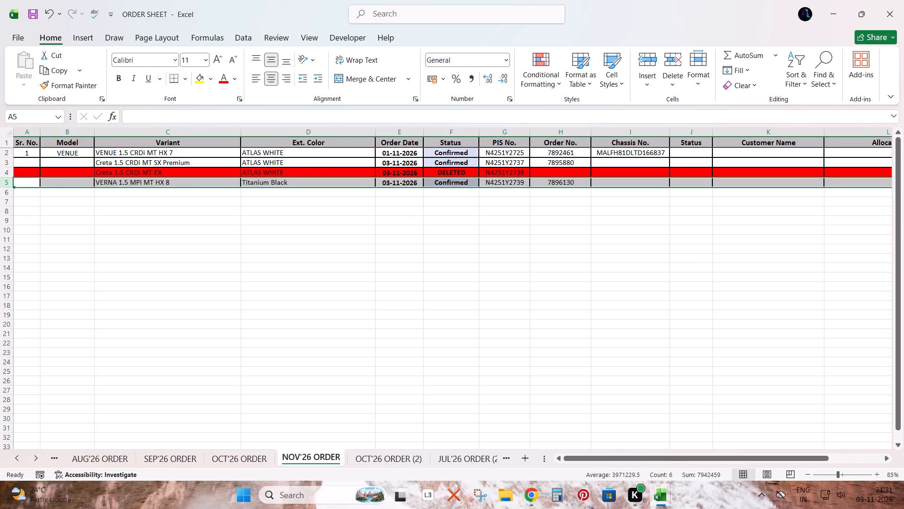
# Copy the model Creta from B64 of OCT'26 ORDER into cells B3 and B5 of NOV'26 ORDER.
pyautogui.click(78, 162)
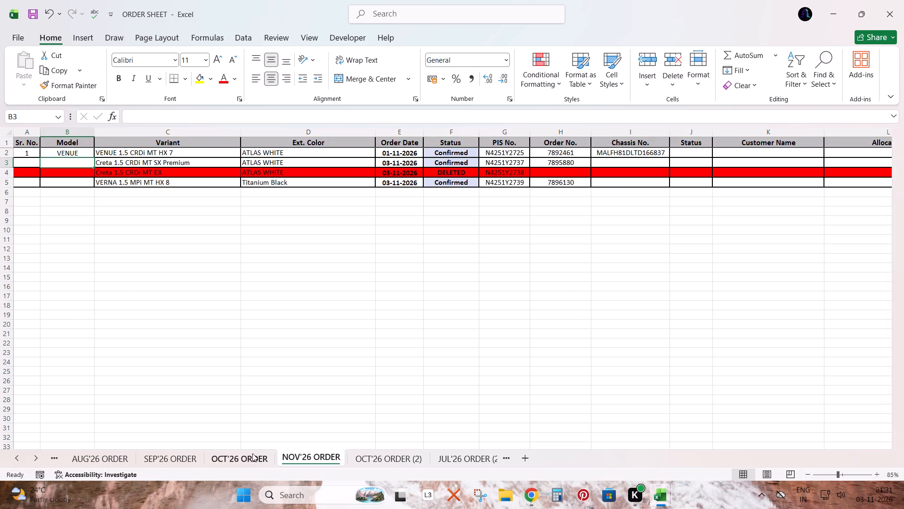
pyautogui.click(252, 453)
pyautogui.click(81, 364)
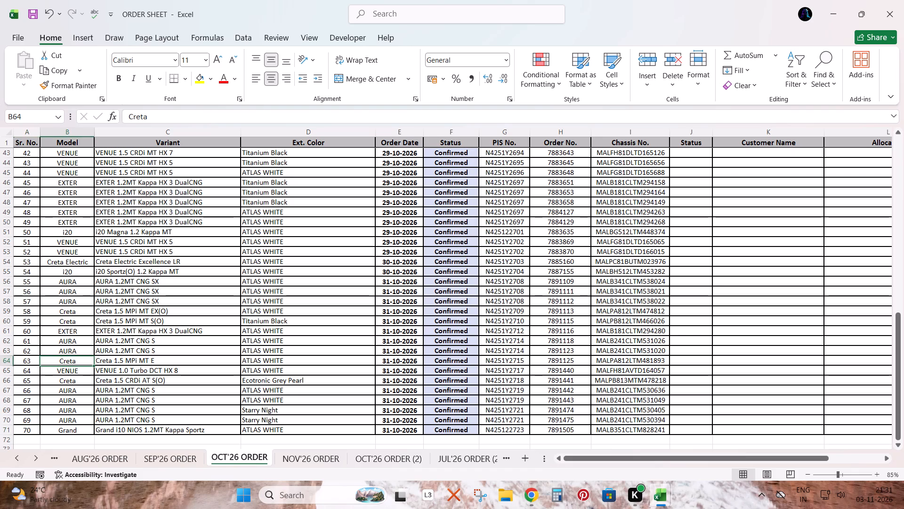
pyautogui.hotkey('ctrl', 'c')
pyautogui.hotkey('ctrl', 'pagedown')
pyautogui.press('Down')
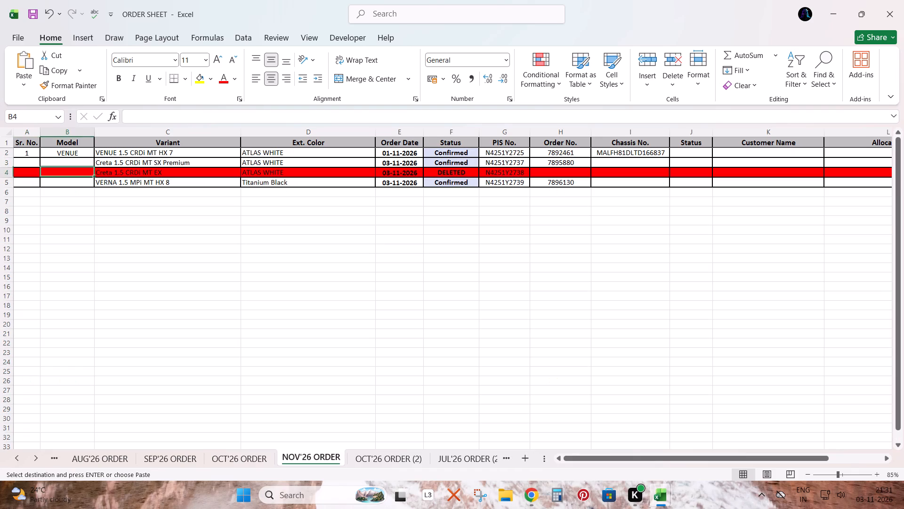
pyautogui.press('Up')
pyautogui.hotkey('ctrl', 'v')
pyautogui.press('Down')
pyautogui.press('Down')
pyautogui.hotkey('ctrl', 'v')
pyautogui.press('Escape')
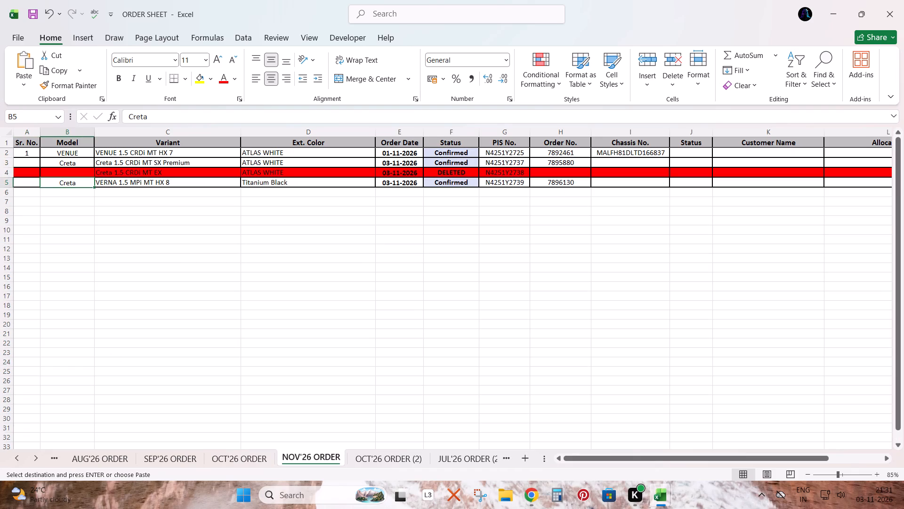
# Enter Creta as the model in B4, copying only the text from B3 to keep the red formatting, and save the workbook.
pyautogui.press('Up')
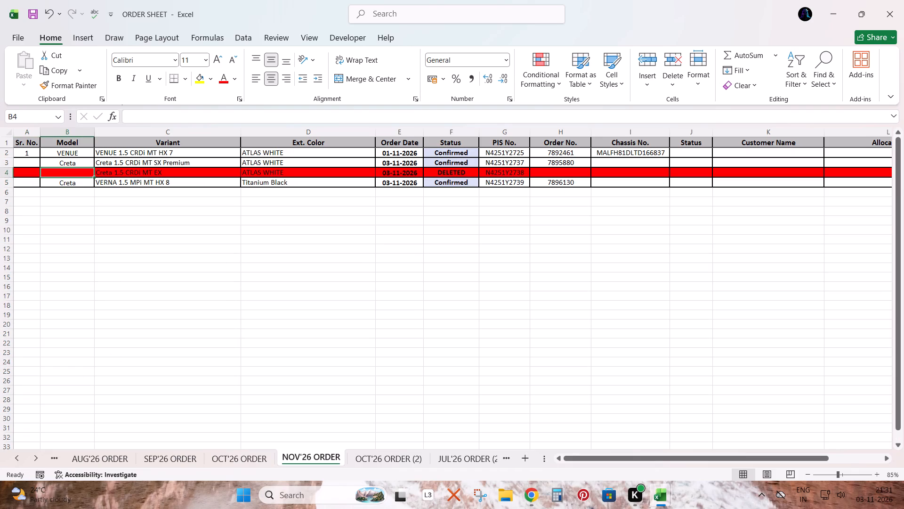
pyautogui.click(78, 164)
pyautogui.moveTo(158, 115); pyautogui.dragTo(150, 115)
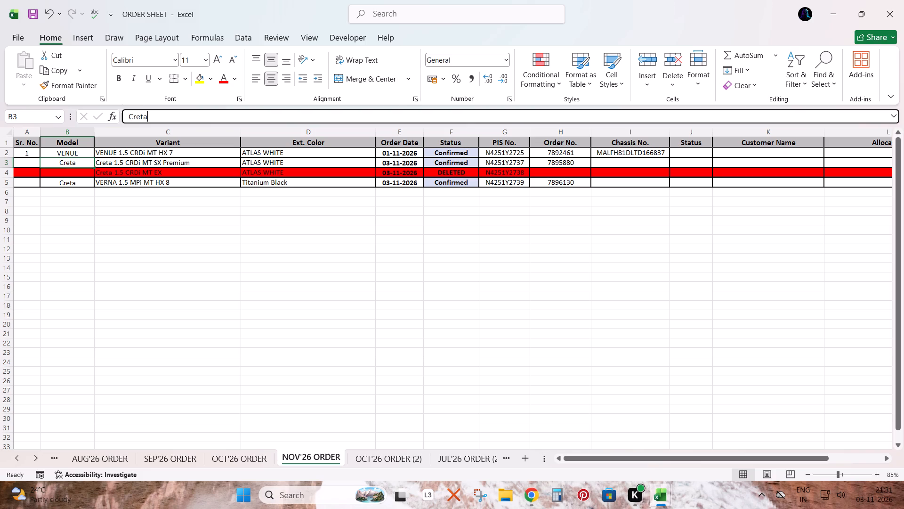
pyautogui.moveTo(150, 115); pyautogui.dragTo(120, 115)
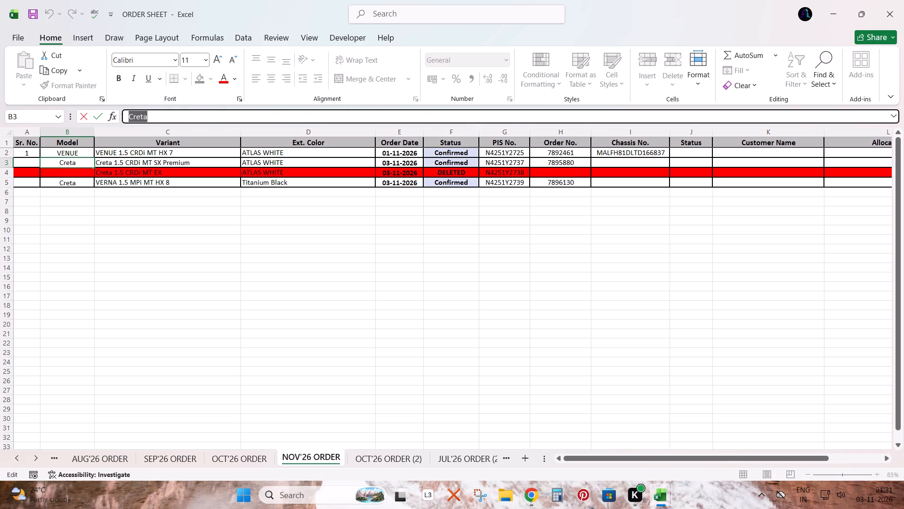
pyautogui.hotkey('ctrl', 'c')
pyautogui.click(81, 172)
pyautogui.click(137, 119)
pyautogui.hotkey('ctrl', 'v')
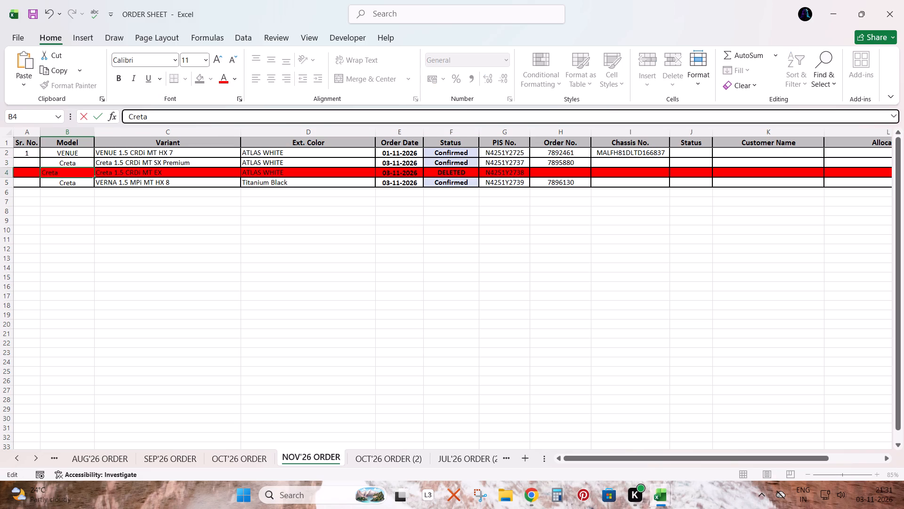
pyautogui.press('Return')
pyautogui.hotkey('ctrl', 's')
# Enter serial numbers 2, 3 and 4 in cells A3 to A5 and save the workbook.
pyautogui.click(35, 162)
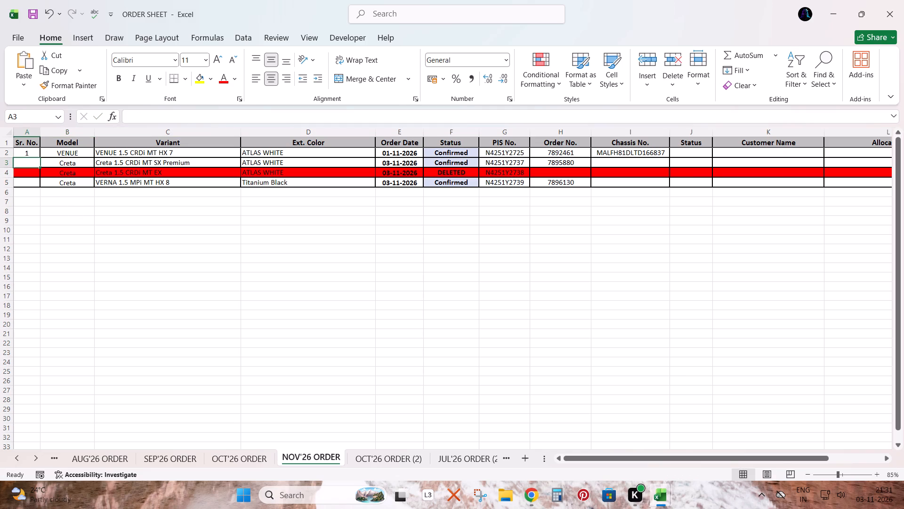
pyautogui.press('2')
pyautogui.press('Return')
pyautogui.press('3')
pyautogui.press('Return')
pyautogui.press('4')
pyautogui.press('Return')
pyautogui.hotkey('ctrl', 's')
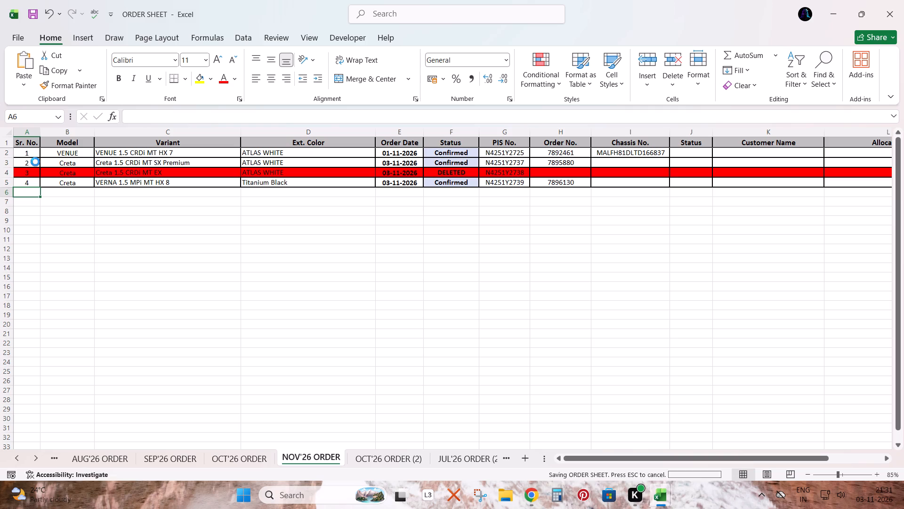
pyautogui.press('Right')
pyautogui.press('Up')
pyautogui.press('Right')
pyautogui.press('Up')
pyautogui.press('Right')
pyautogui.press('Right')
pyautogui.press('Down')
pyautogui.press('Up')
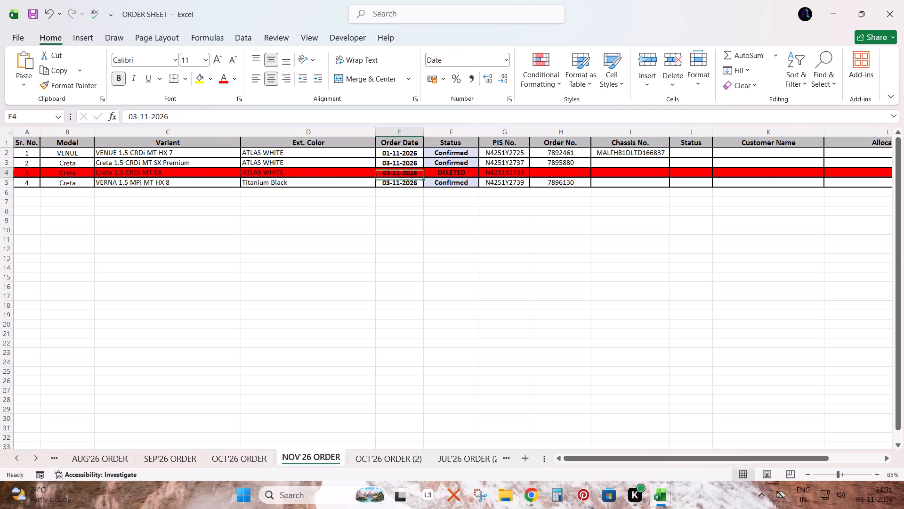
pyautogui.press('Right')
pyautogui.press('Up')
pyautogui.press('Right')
# Save the ORDER SHEET workbook.
pyautogui.hotkey('ctrl', 's')
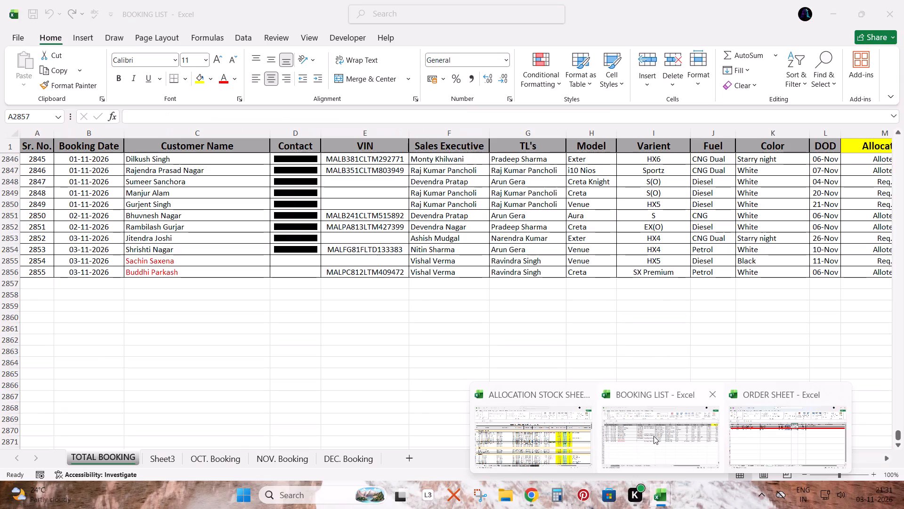
# Show the desktop and open the Book - Copy - Copy workbook.
pyautogui.click(903, 508)
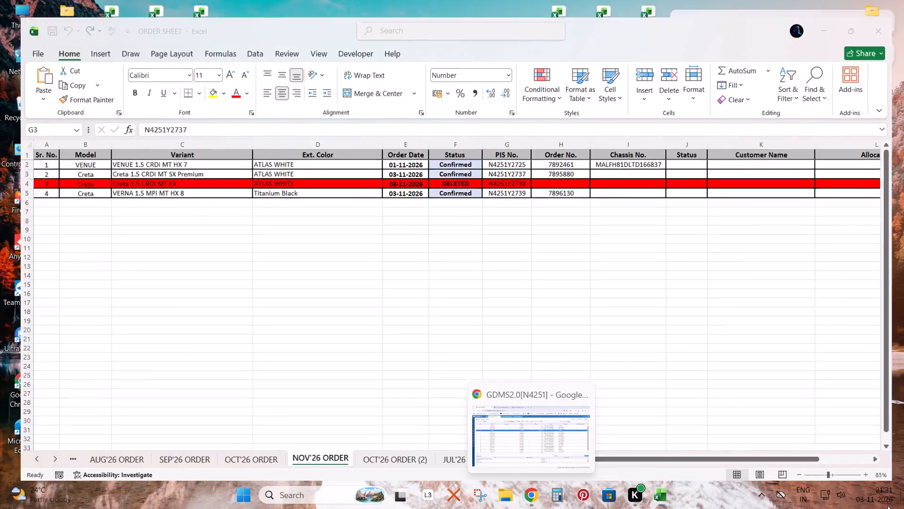
pyautogui.doubleClick(202, 253)
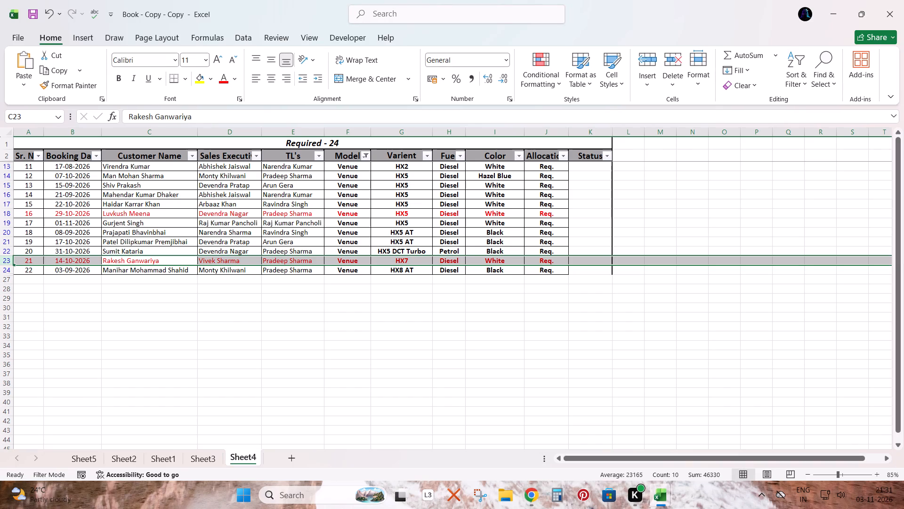
# Reset the filters on Sheet4's required bookings list and filter the Varient column for "pre".
pyautogui.click(396, 158)
pyautogui.hotkey('ctrl', 'shift', 'l')
pyautogui.press('Down')
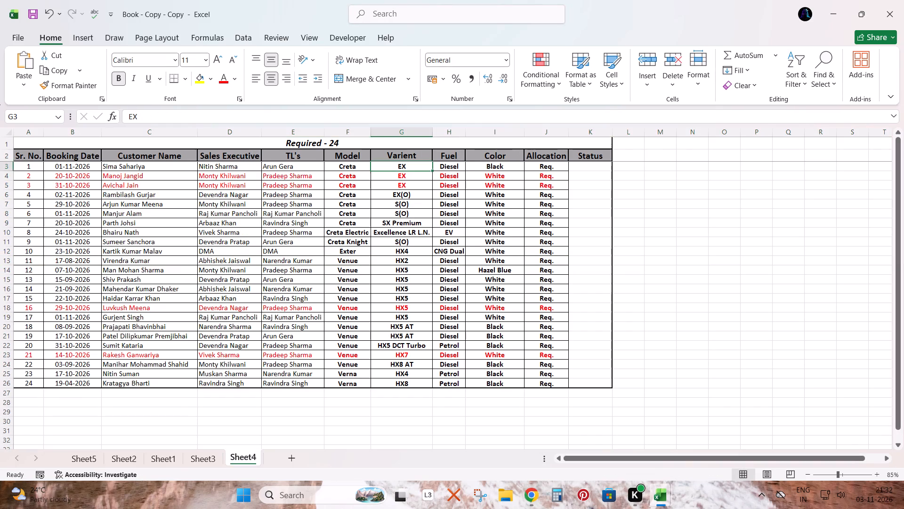
pyautogui.press('Up')
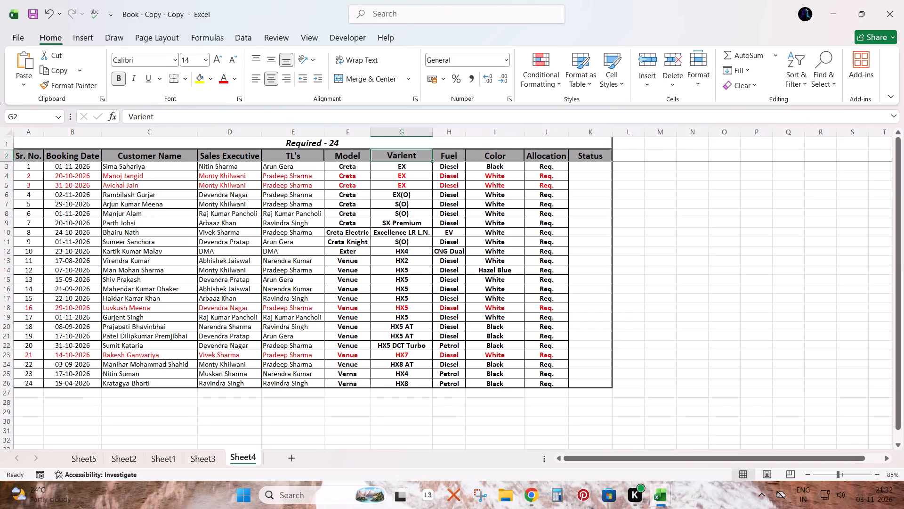
pyautogui.hotkey('ctrl', 'shift', 'l')
pyautogui.hotkey('alt', 'Down')
pyautogui.press('Down')
pyautogui.press('Down')
pyautogui.press('Down')
pyautogui.press('Down')
pyautogui.press('Down')
pyautogui.press('Down')
pyautogui.press('Down')
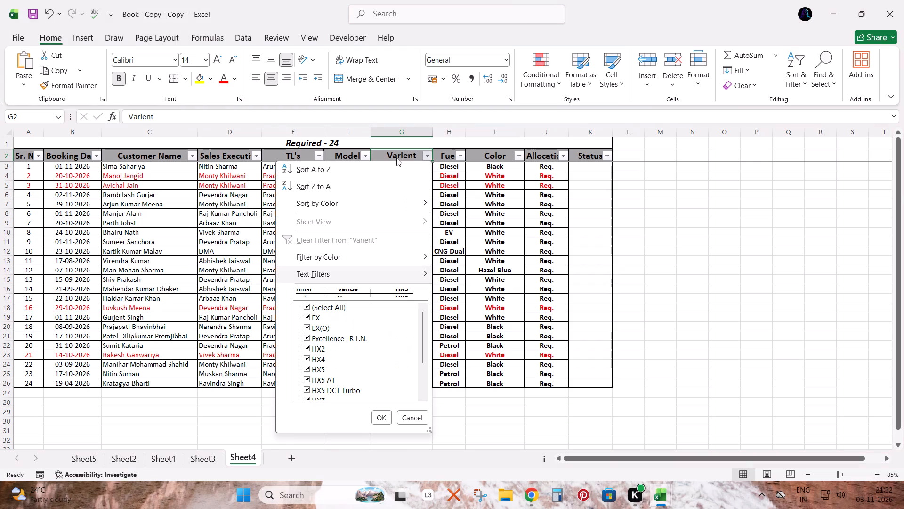
pyautogui.press('Down')
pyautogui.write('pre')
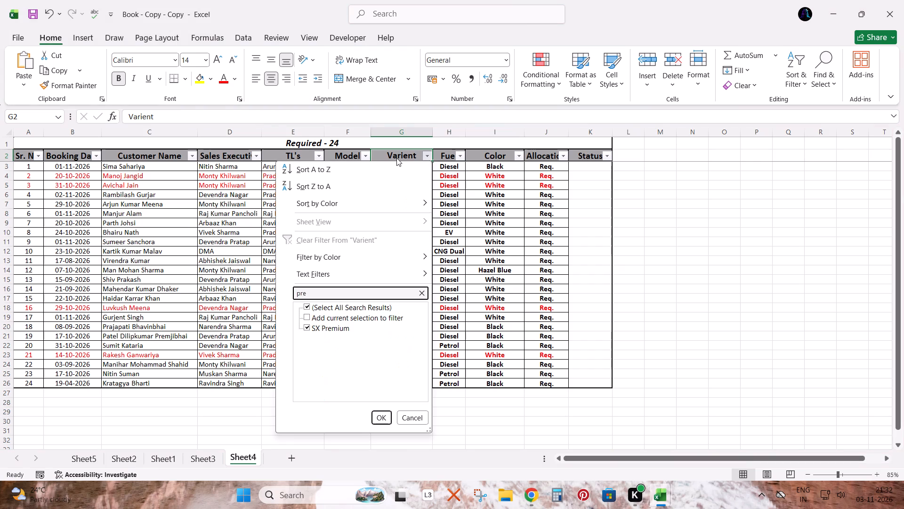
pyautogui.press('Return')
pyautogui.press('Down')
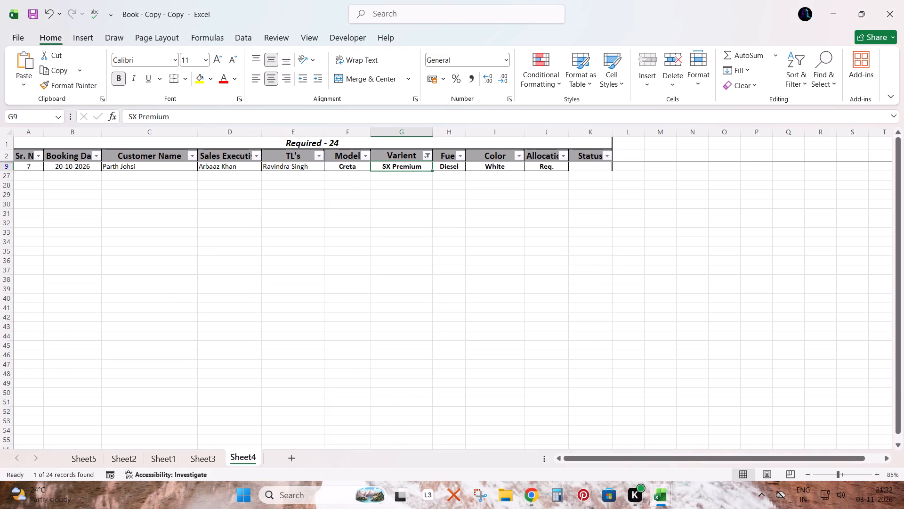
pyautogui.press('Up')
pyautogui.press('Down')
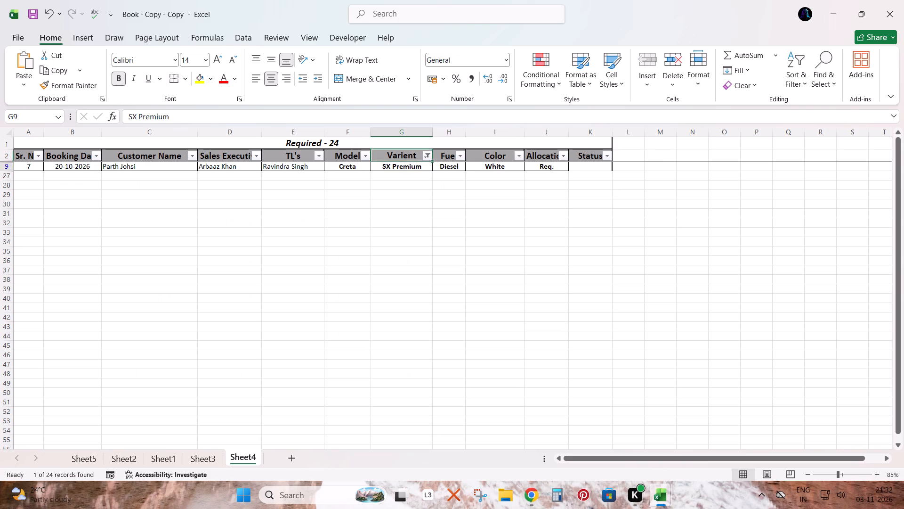
# Compare the filtered SX Premium booking row with the order in row 3 of the ORDER SHEET workbook's NOV'26 ORDER sheet.
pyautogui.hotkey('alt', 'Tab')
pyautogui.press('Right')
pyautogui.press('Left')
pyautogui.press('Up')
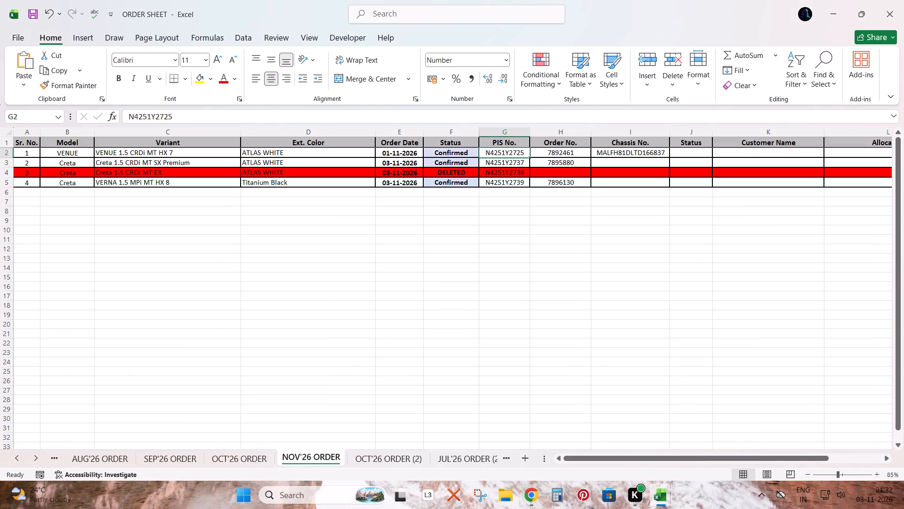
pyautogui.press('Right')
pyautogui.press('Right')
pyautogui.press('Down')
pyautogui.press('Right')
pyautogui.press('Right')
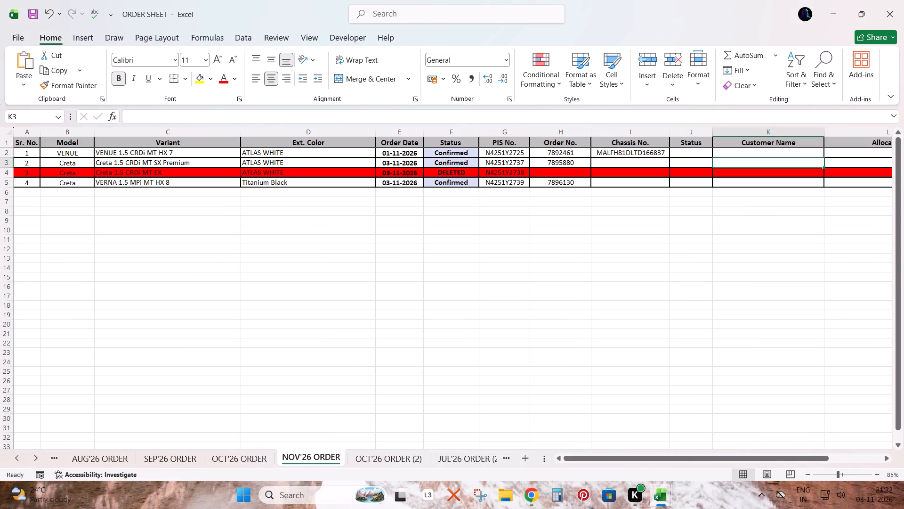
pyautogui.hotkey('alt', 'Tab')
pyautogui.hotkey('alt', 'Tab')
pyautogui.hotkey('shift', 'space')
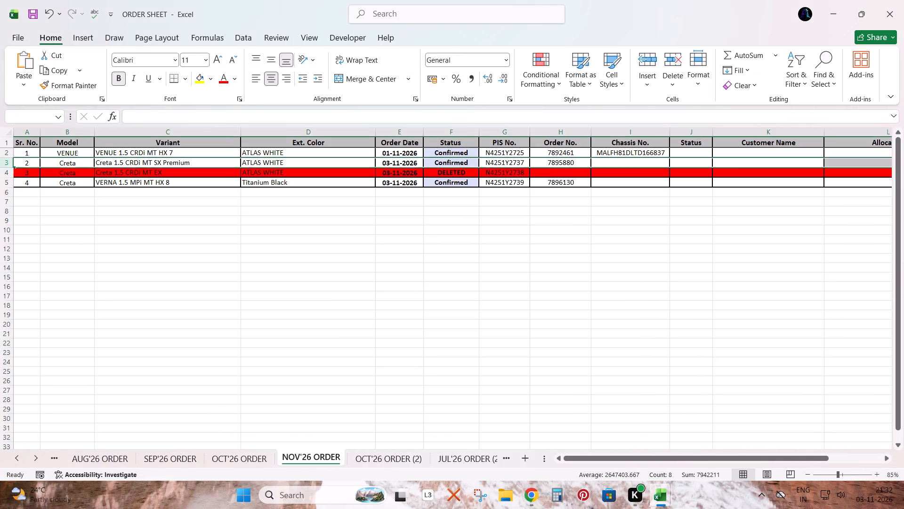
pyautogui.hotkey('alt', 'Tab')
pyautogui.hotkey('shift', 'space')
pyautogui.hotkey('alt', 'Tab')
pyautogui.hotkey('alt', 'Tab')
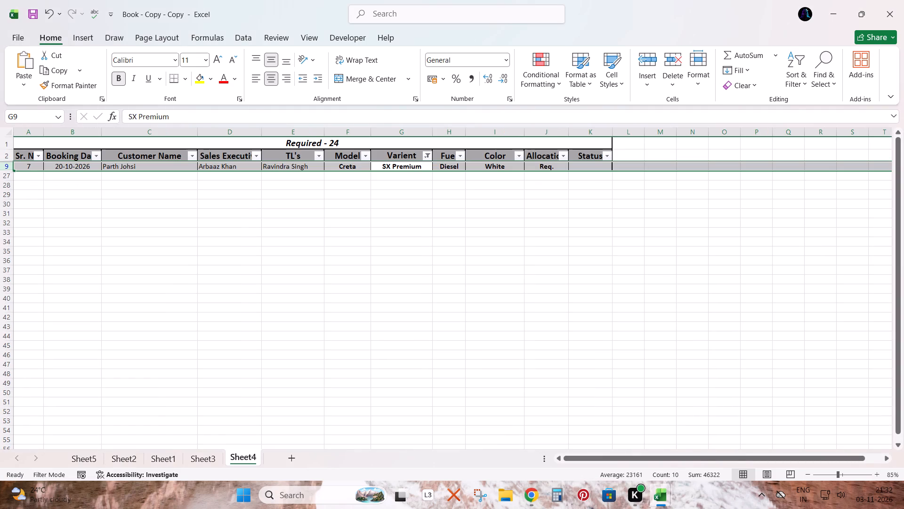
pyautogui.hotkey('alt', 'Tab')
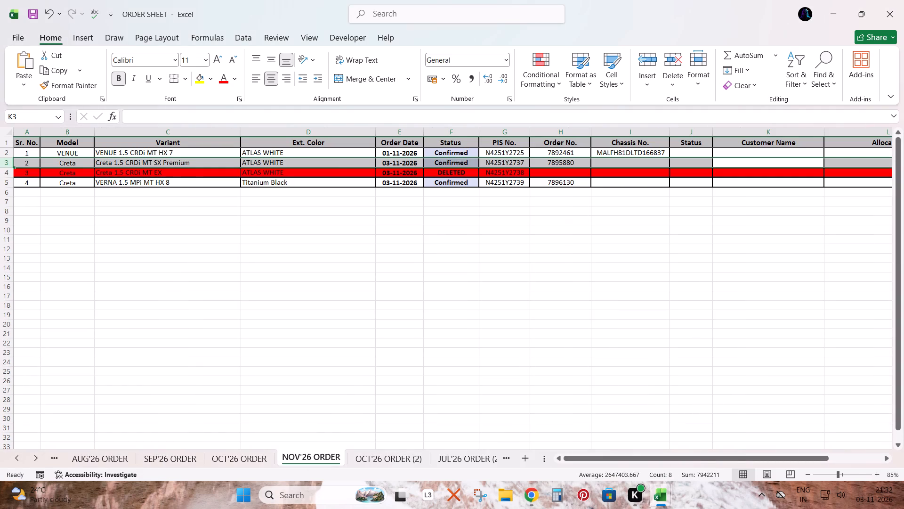
# Copy the customer name of the SX Premium booking from Sheet4 into cell K3 of NOV'26 ORDER.
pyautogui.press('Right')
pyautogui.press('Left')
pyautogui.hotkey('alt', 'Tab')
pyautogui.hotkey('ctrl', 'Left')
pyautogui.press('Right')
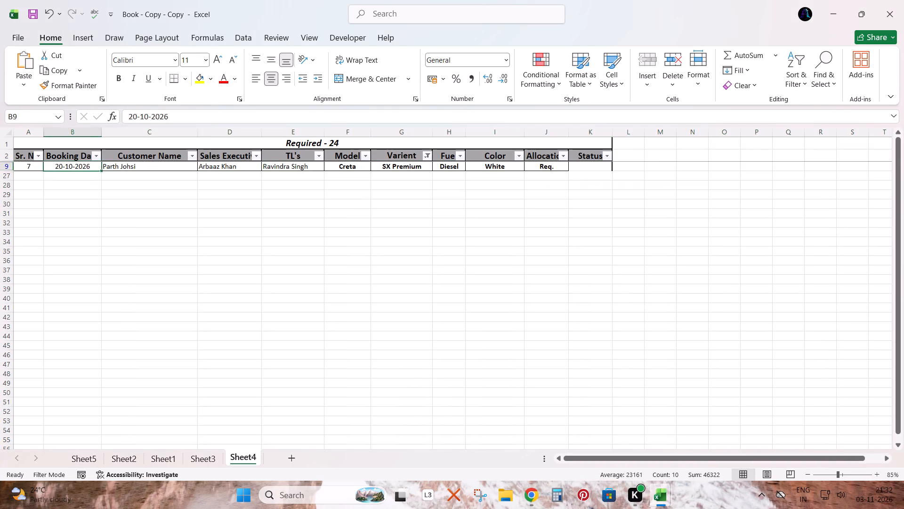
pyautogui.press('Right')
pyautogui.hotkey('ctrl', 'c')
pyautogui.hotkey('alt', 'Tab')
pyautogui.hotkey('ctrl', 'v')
# Apply the formatting of cell K2 to the customer name in K3 with Format Painter.
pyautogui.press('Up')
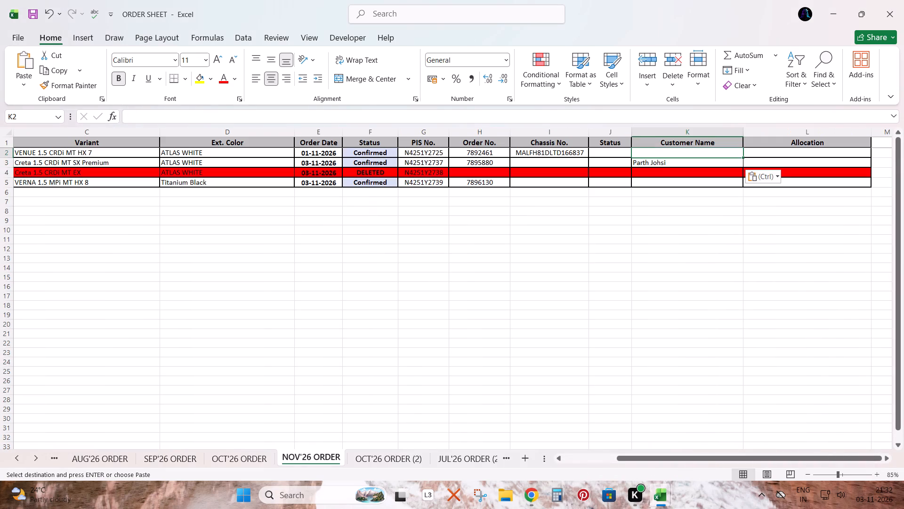
pyautogui.click(73, 85)
pyautogui.press('Down')
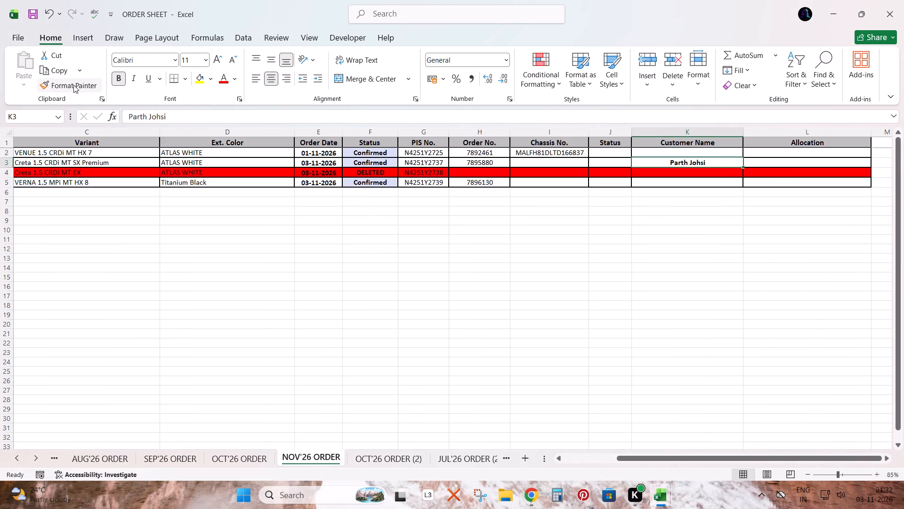
# Check the variant and order details in row 5 of NOV'26 ORDER.
pyautogui.press('Down')
pyautogui.press('Down')
pyautogui.press('Left')
pyautogui.hotkey('ctrl', 'Left')
pyautogui.hotkey('ctrl', 'Left')
pyautogui.hotkey('ctrl', 'Left')
pyautogui.press('Right')
pyautogui.press('Right')
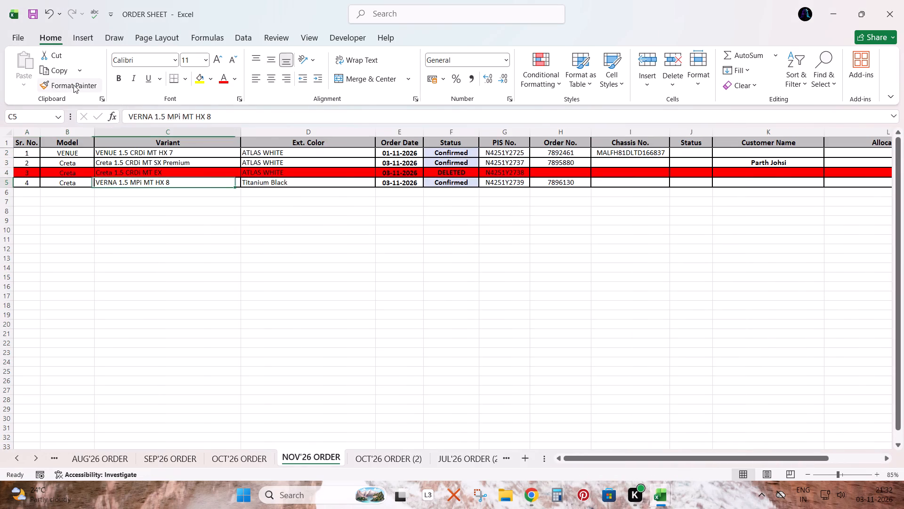
pyautogui.press('Right')
pyautogui.press('Right')
pyautogui.press('Right')
pyautogui.press('Right')
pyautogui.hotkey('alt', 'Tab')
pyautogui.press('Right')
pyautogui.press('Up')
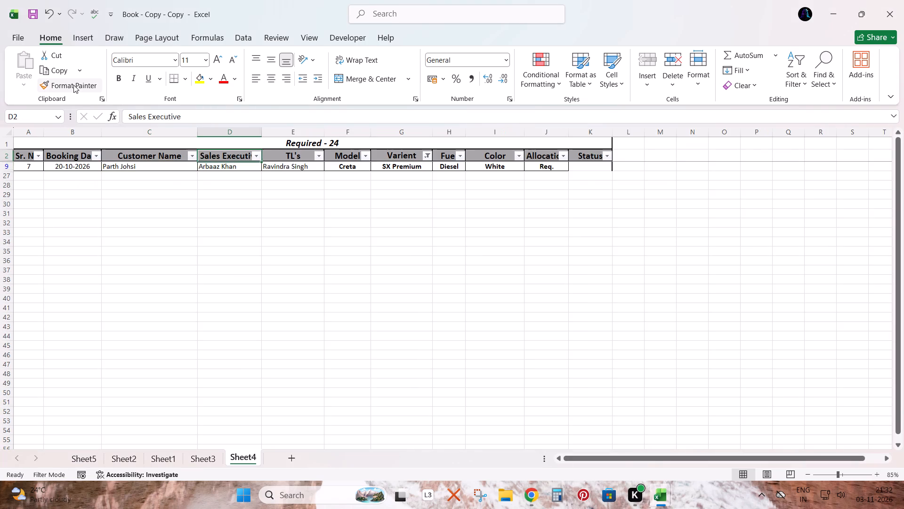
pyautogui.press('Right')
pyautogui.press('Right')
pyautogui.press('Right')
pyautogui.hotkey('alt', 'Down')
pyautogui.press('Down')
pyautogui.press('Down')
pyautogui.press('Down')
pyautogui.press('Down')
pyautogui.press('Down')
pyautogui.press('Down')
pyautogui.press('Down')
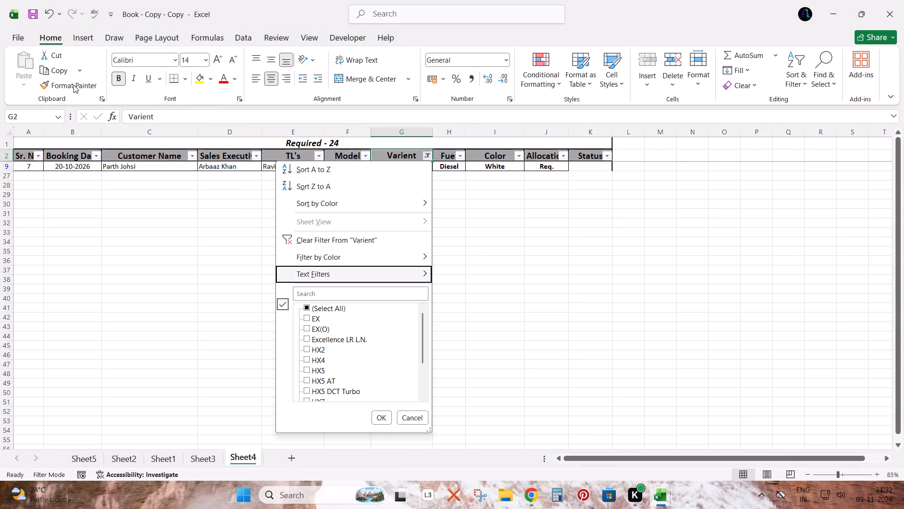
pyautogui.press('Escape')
# Clear the Varient filter in Book - Copy - Copy's Sheet4 and filter the Model column for "ver".
pyautogui.hotkey('ctrl', 'shift', 'l')
pyautogui.hotkey('ctrl', 'shift', 'l')
pyautogui.press('Left')
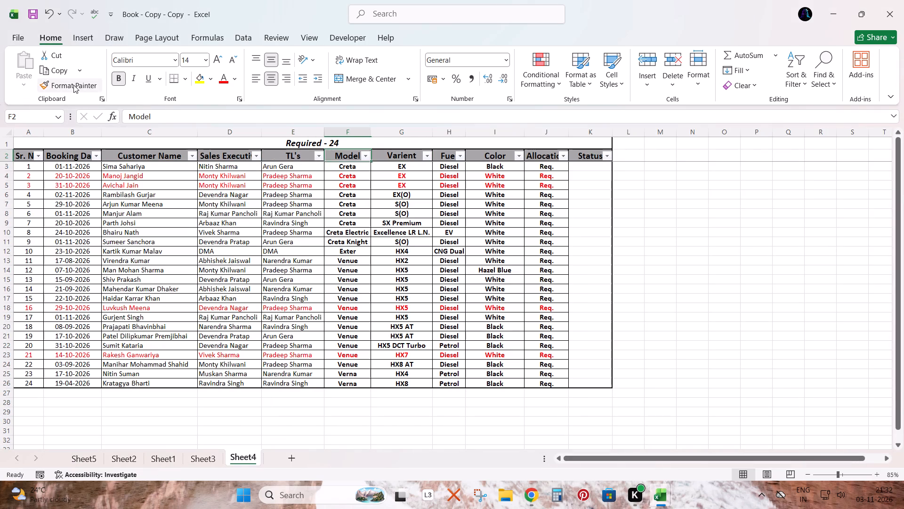
pyautogui.hotkey('alt', 'Down')
pyautogui.press('Down')
pyautogui.press('Down')
pyautogui.press('Down')
pyautogui.press('Down')
pyautogui.press('Down')
pyautogui.press('Down')
pyautogui.press('Down')
pyautogui.press('Down')
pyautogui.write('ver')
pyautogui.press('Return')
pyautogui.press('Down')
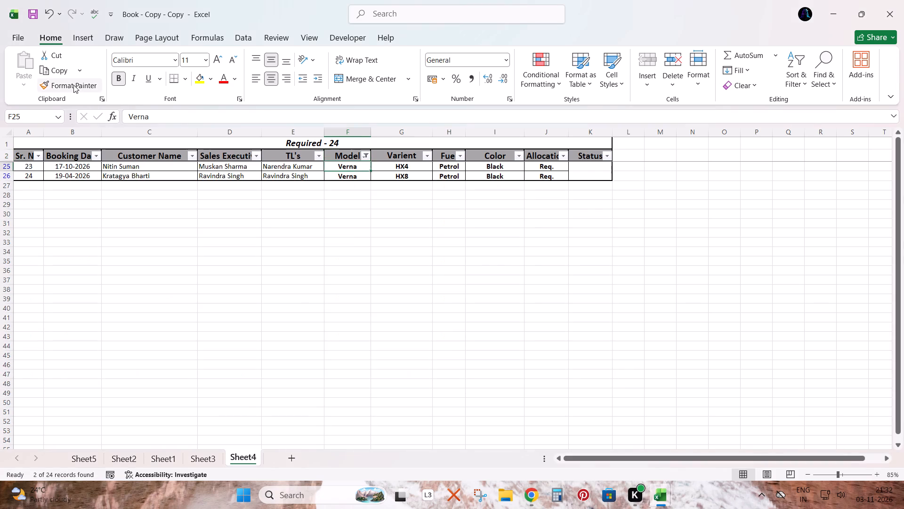
# Compare the Verna HX8 booking row in Sheet4 with the order in row 5 of NOV'26 ORDER.
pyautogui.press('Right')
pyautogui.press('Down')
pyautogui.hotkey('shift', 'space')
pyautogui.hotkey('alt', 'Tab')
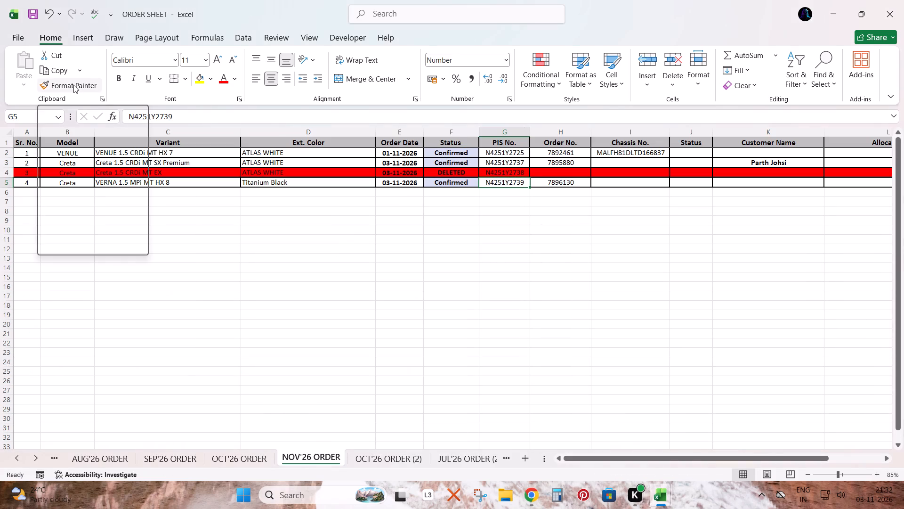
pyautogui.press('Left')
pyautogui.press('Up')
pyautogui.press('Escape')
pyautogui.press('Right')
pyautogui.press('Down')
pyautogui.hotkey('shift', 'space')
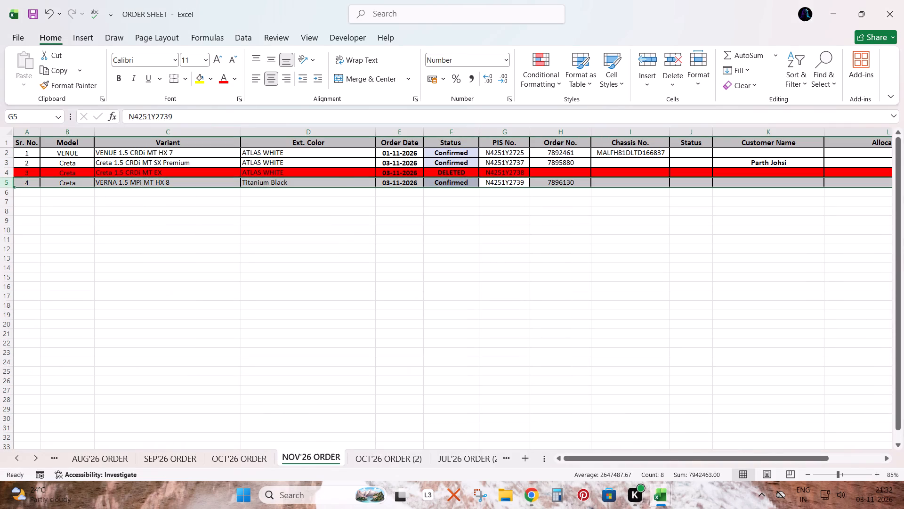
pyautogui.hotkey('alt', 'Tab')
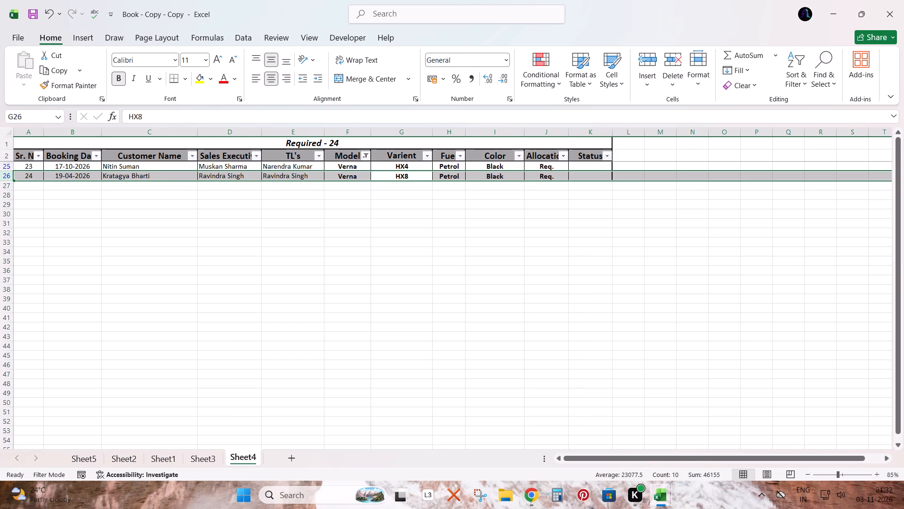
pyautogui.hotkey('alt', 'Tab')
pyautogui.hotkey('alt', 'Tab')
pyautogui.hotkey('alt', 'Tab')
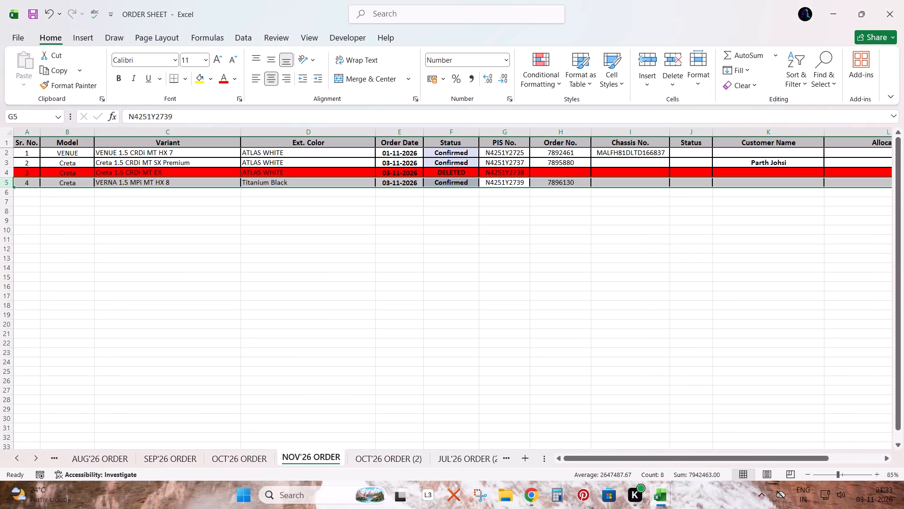
# Copy the customer name of the Verna HX8 booking from Sheet4 into cell K5 of NOV'26 ORDER.
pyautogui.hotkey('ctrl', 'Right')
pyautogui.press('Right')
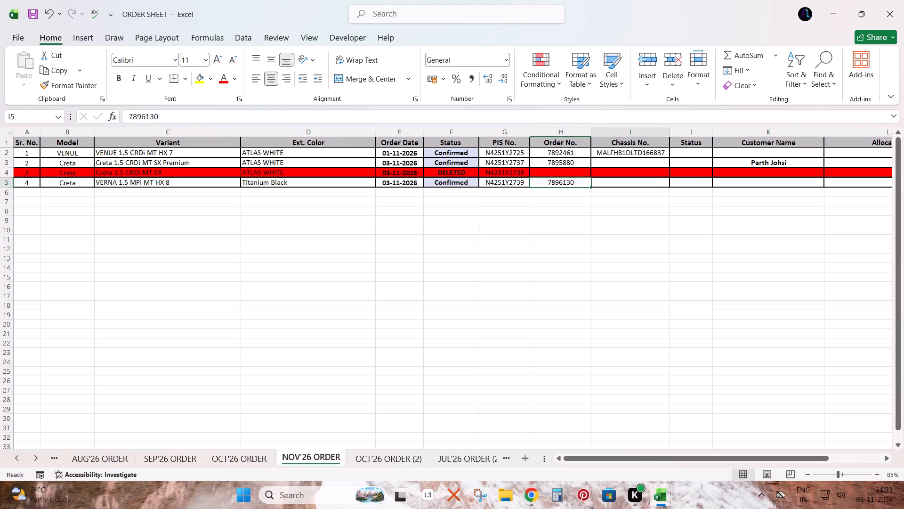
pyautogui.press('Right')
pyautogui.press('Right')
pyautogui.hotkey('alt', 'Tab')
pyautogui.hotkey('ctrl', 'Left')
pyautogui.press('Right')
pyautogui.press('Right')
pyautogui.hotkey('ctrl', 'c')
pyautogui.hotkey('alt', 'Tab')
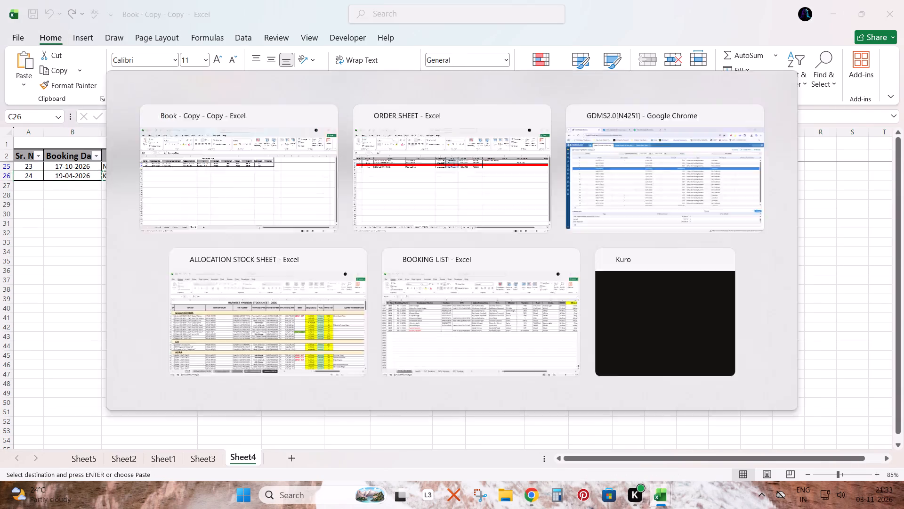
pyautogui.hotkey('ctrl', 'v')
# Apply the formatting of K3 to the customer name in K5 with Format Painter and save the ORDER SHEET workbook.
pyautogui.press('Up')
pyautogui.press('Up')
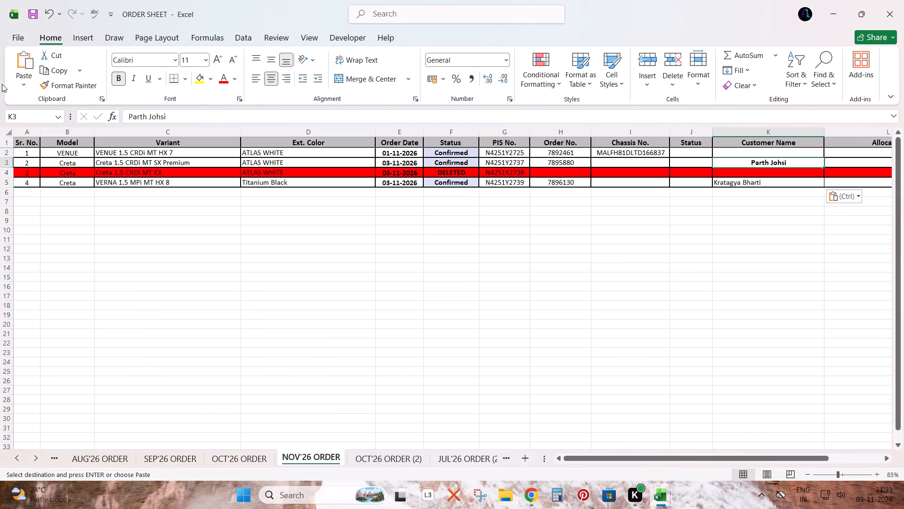
pyautogui.click(74, 90)
pyautogui.hotkey('ctrl', 'Down')
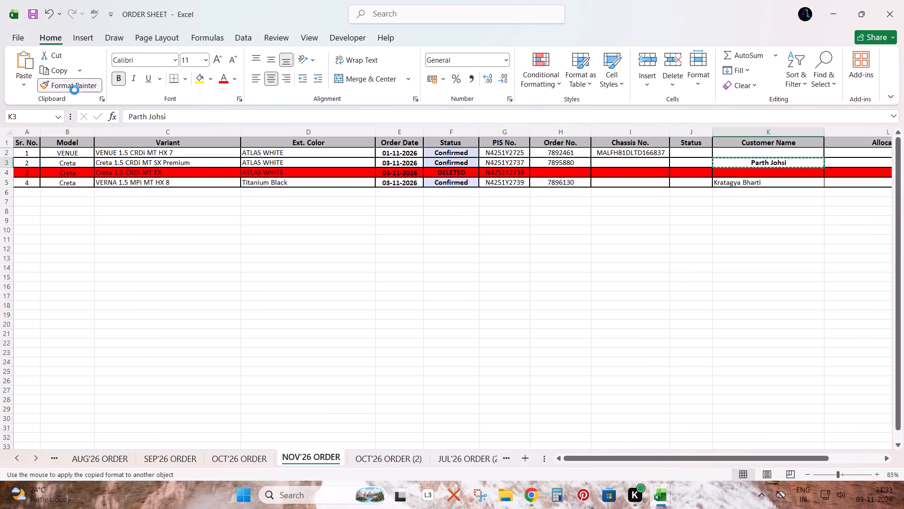
pyautogui.press('Right')
pyautogui.press('Down')
pyautogui.press('Left')
pyautogui.press('Up')
pyautogui.hotkey('ctrl', 'Left')
pyautogui.hotkey('ctrl', 'Left')
pyautogui.hotkey('ctrl', 'Left')
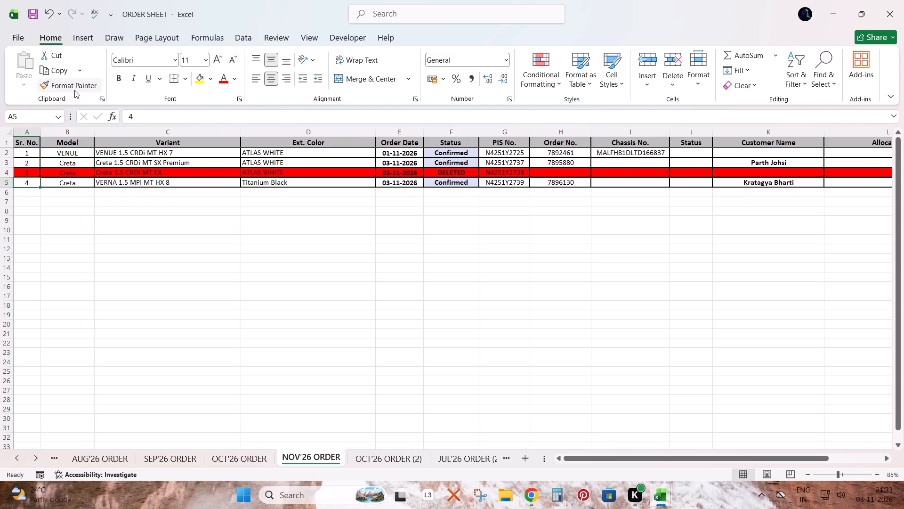
pyautogui.hotkey('ctrl', 's')
pyautogui.press('Right')
pyautogui.press('Down')
pyautogui.press('Left')
pyautogui.press('Up')
# Switch to the Book - Copy - Copy workbook and close it.
pyautogui.hotkey('alt', 'Tab')
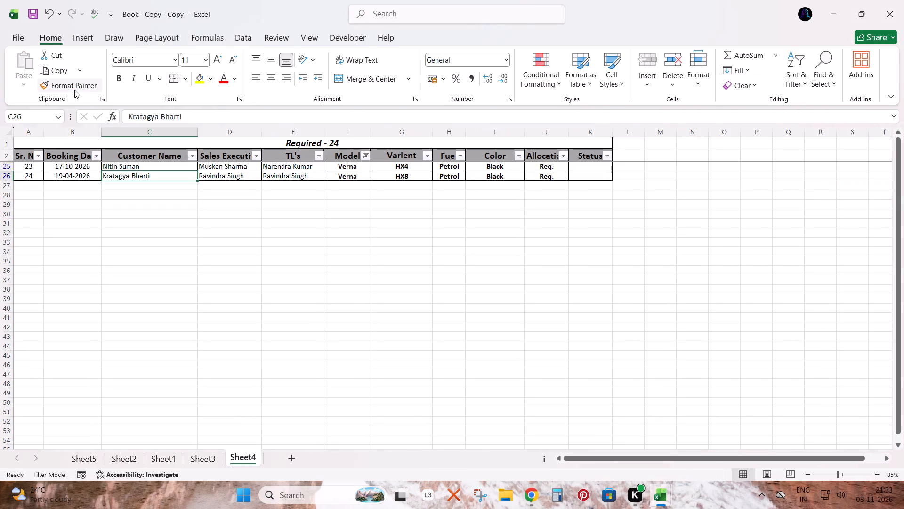
pyautogui.click(903, 0)
pyautogui.click(468, 263)
# Find the booking of the customer in K3 of NOV'26 ORDER in the TOTAL BOOKING sheet of the BOOKING LIST workbook.
pyautogui.hotkey('alt', 'Tab')
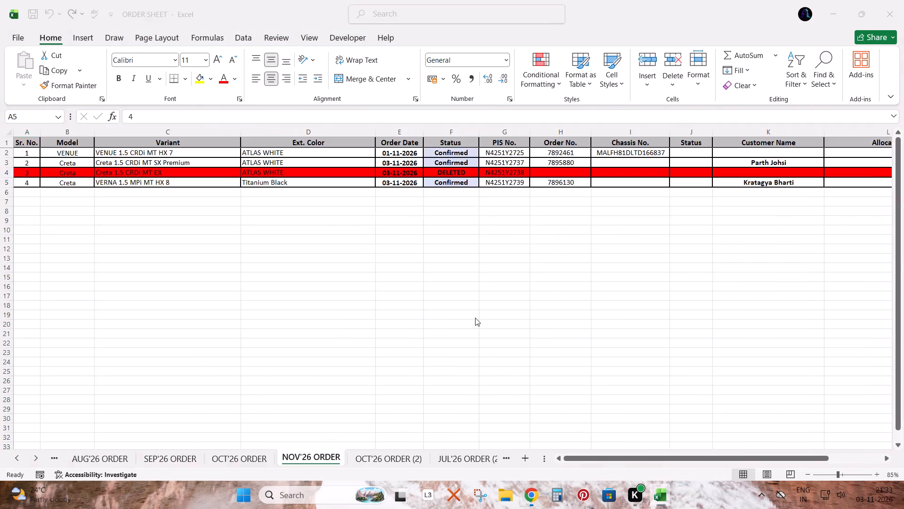
pyautogui.hotkey('alt', 'Tab')
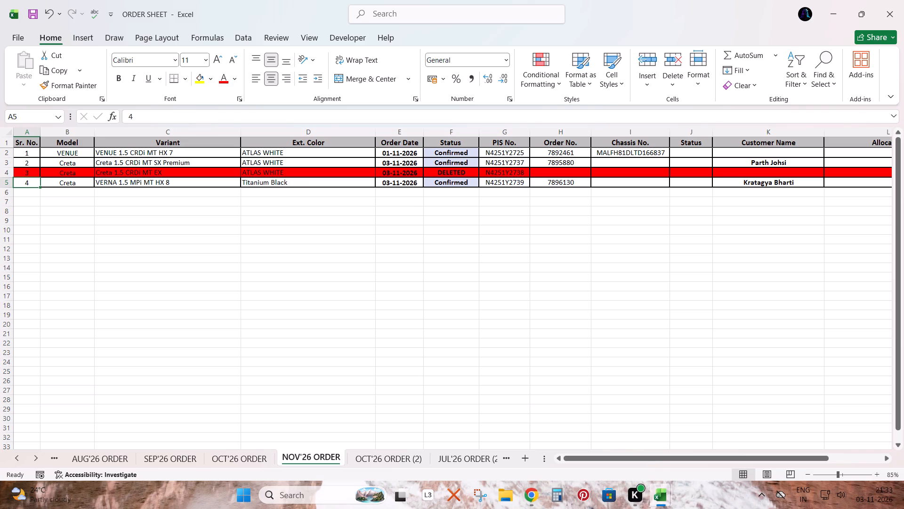
pyautogui.click(753, 159)
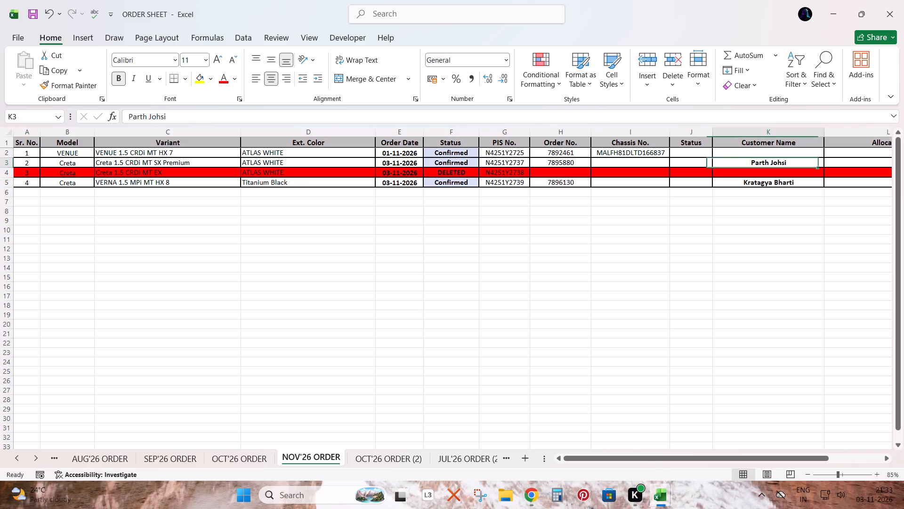
pyautogui.hotkey('ctrl', 'c')
pyautogui.hotkey('alt', 'Tab')
pyautogui.hotkey('alt', 'Tab')
pyautogui.hotkey('alt', 'Tab')
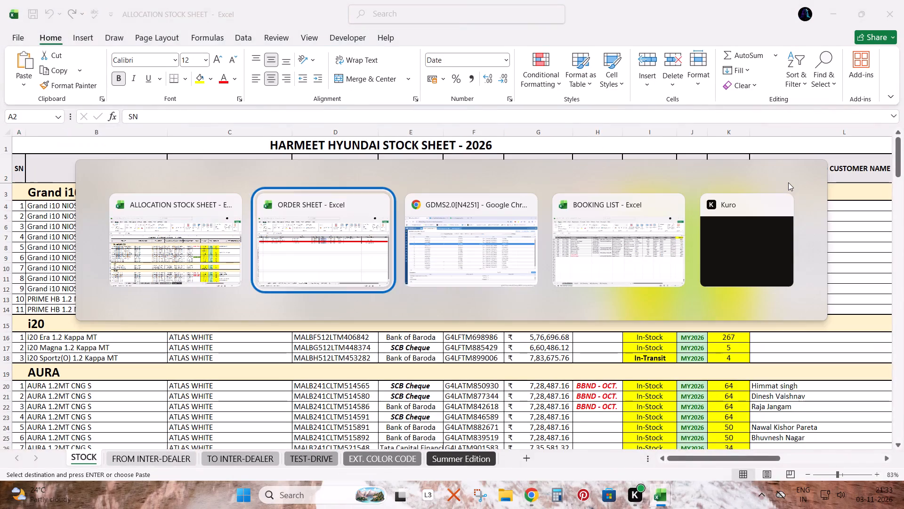
pyautogui.hotkey('alt', 'Tab')
pyautogui.hotkey('alt', 'Tab')
pyautogui.press('Right')
pyautogui.hotkey('ctrl', 'f')
pyautogui.hotkey('ctrl', 'v')
pyautogui.press('Return')
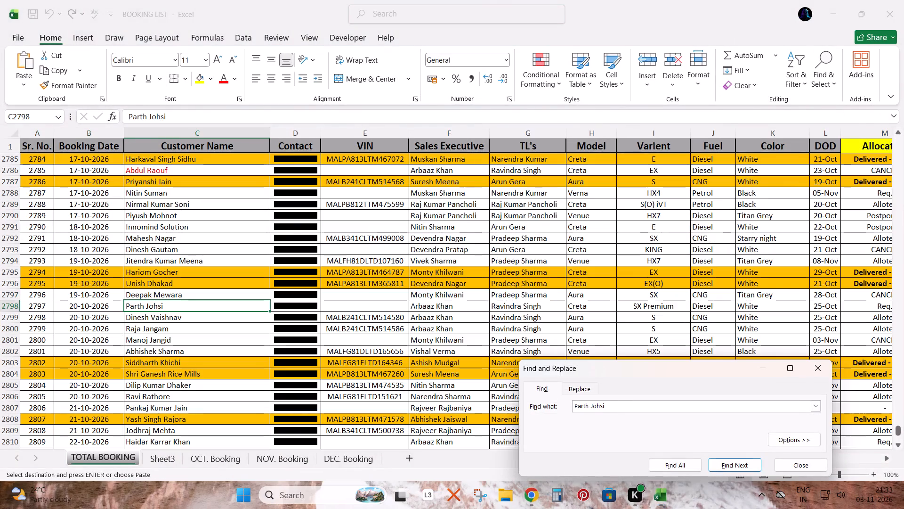
# Fill the Allocation cell of the Creta SX Premium booking in row 2798 with yellow.
pyautogui.press('Escape')
pyautogui.hotkey('ctrl', 'Right')
pyautogui.hotkey('ctrl', 'Right')
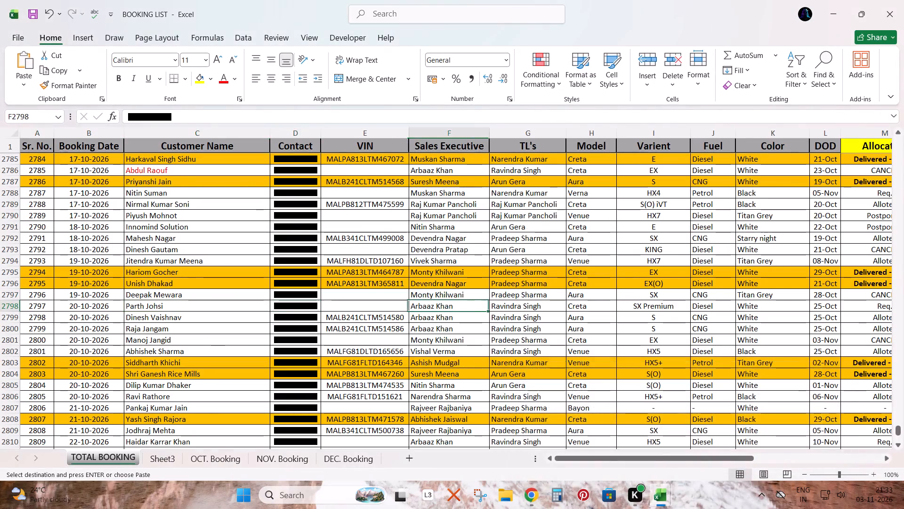
pyautogui.hotkey('ctrl', 'Right')
pyautogui.press('Left')
pyautogui.press('Left')
pyautogui.press('Left')
pyautogui.press('Left')
pyautogui.press('Left')
pyautogui.press('Left')
pyautogui.press('Left')
pyautogui.press('Left')
pyautogui.press('Left')
pyautogui.press('Left')
pyautogui.press('Left')
pyautogui.press('Left')
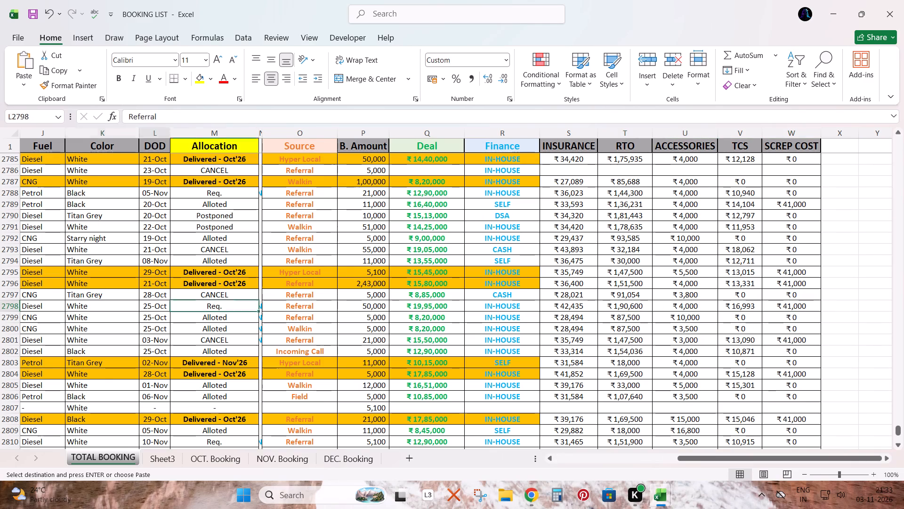
pyautogui.press('Right')
pyautogui.press('Right')
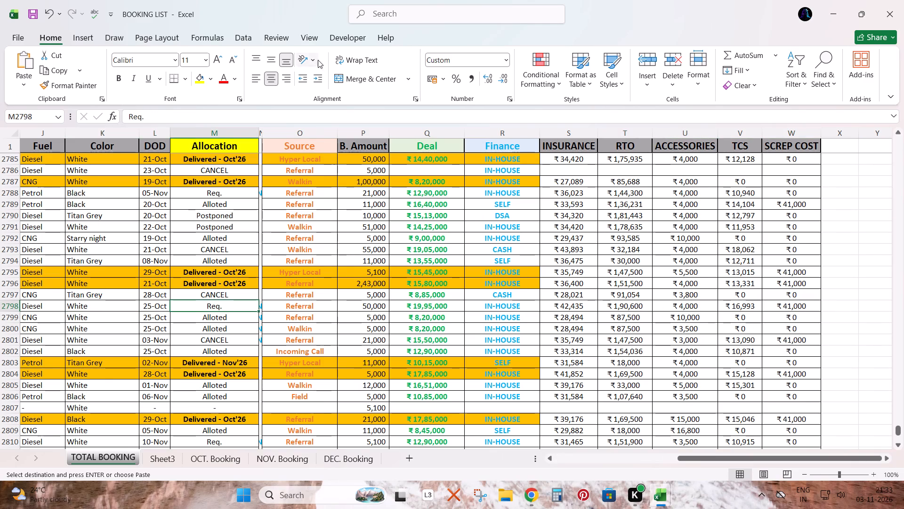
pyautogui.click(200, 81)
# Find the booking of the customer in K5 of NOV'26 ORDER in the TOTAL BOOKING sheet.
pyautogui.hotkey('alt', 'Tab')
pyautogui.hotkey('alt', 'Tab')
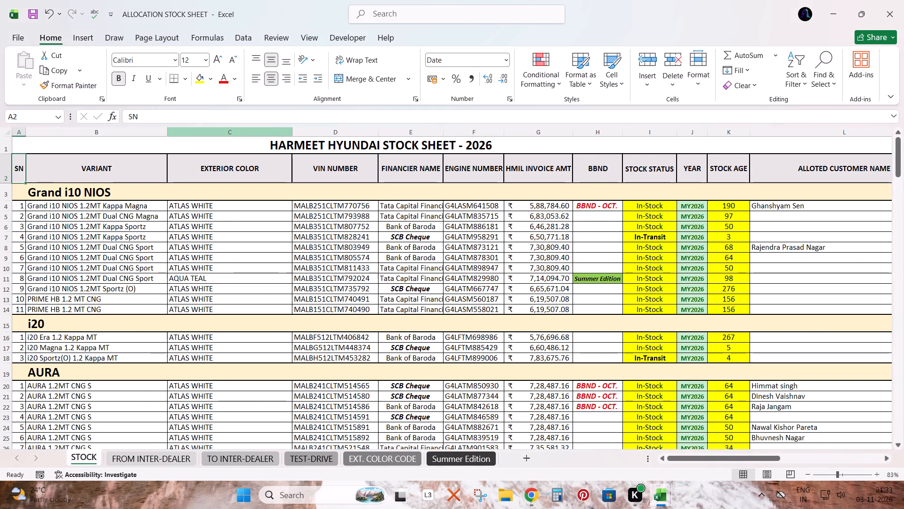
pyautogui.hotkey('alt', 'Tab')
pyautogui.hotkey('alt', 'Tab')
pyautogui.press('Down')
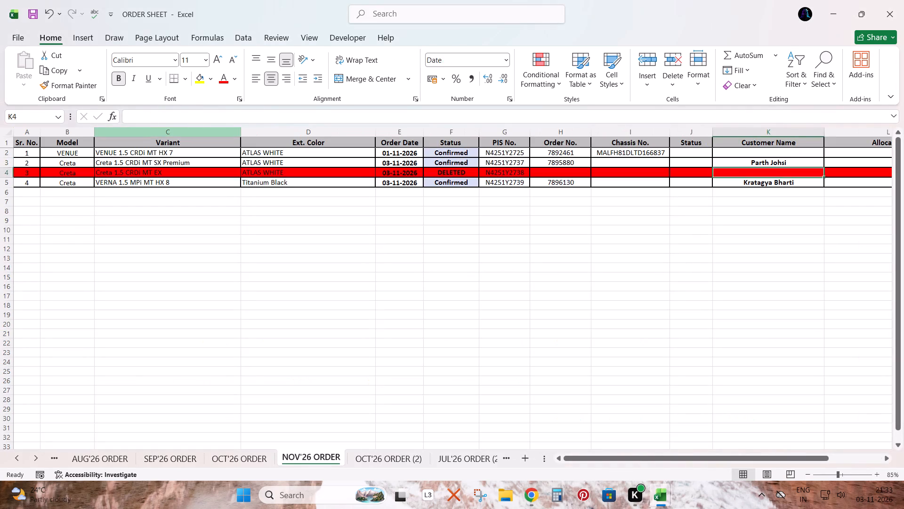
pyautogui.press('Down')
pyautogui.hotkey('ctrl', 'c')
pyautogui.hotkey('alt', 'Tab')
pyautogui.press('Right')
pyautogui.hotkey('ctrl', 'f')
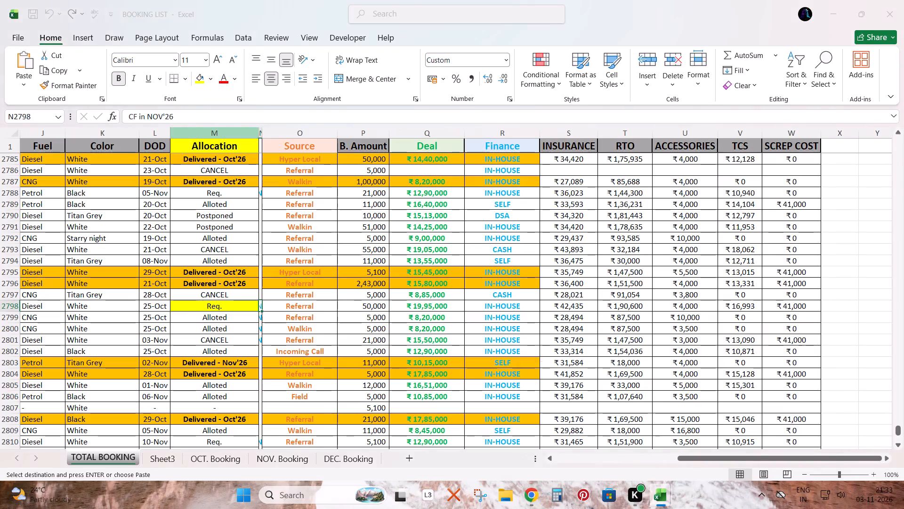
pyautogui.hotkey('ctrl', 'v')
pyautogui.press('Return')
pyautogui.press('Return')
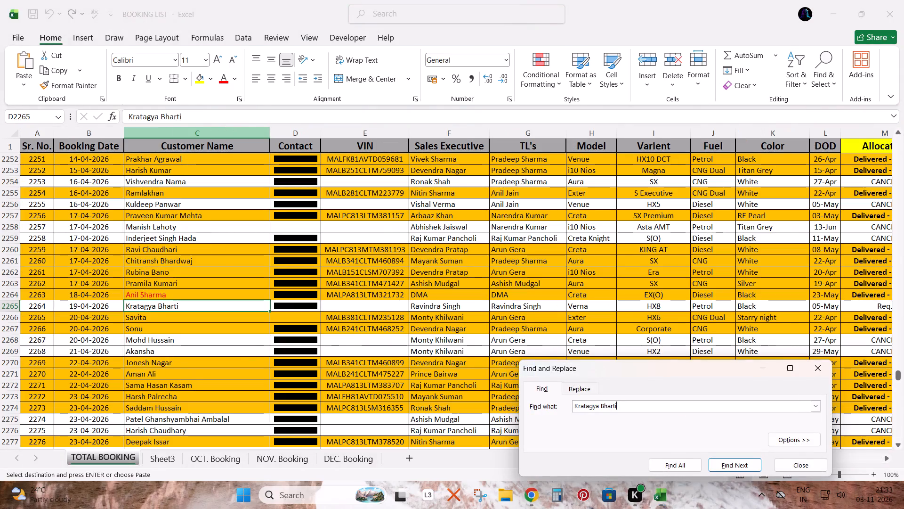
# Fill the Allocation cell of the Verna HX8 booking in row 2265 with yellow and save the BOOKING LIST workbook.
pyautogui.press('Escape')
pyautogui.hotkey('ctrl', 'Right')
pyautogui.hotkey('ctrl', 'Right')
pyautogui.hotkey('ctrl', 'Right')
pyautogui.press('Left')
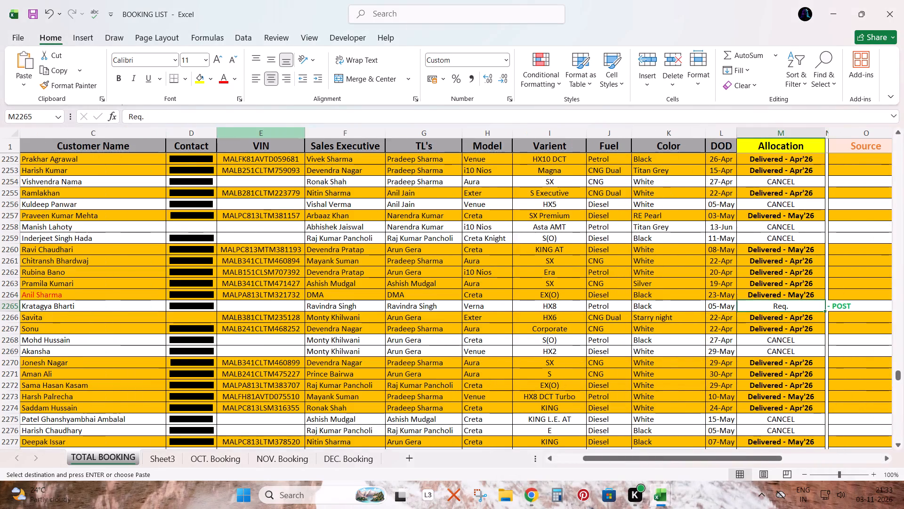
pyautogui.click(197, 80)
pyautogui.press('Down')
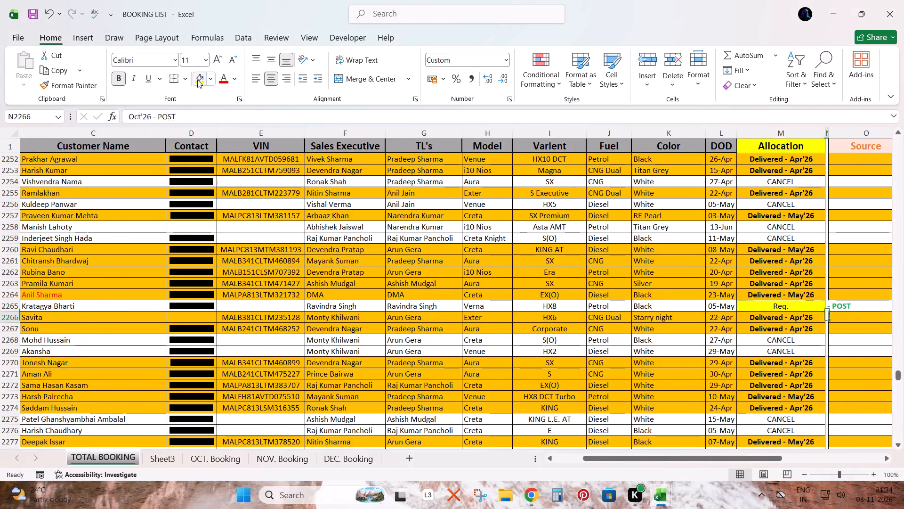
pyautogui.press('Left')
pyautogui.press('Up')
pyautogui.hotkey('ctrl', 'Left')
pyautogui.hotkey('ctrl', 'Left')
pyautogui.hotkey('ctrl', 'Left')
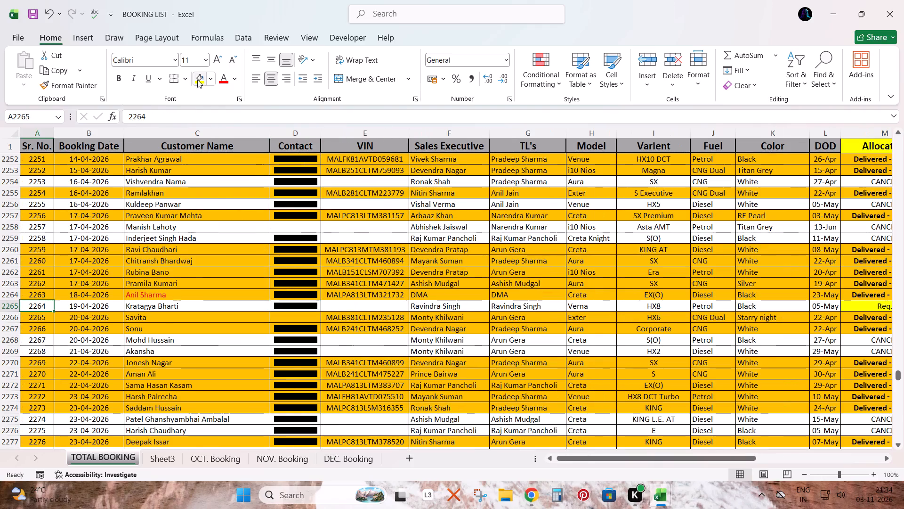
pyautogui.hotkey('ctrl', 'Left')
pyautogui.hotkey('ctrl', 's')
# Return to the ORDER SHEET workbook, save it and close it.
pyautogui.hotkey('ctrl', 'Down')
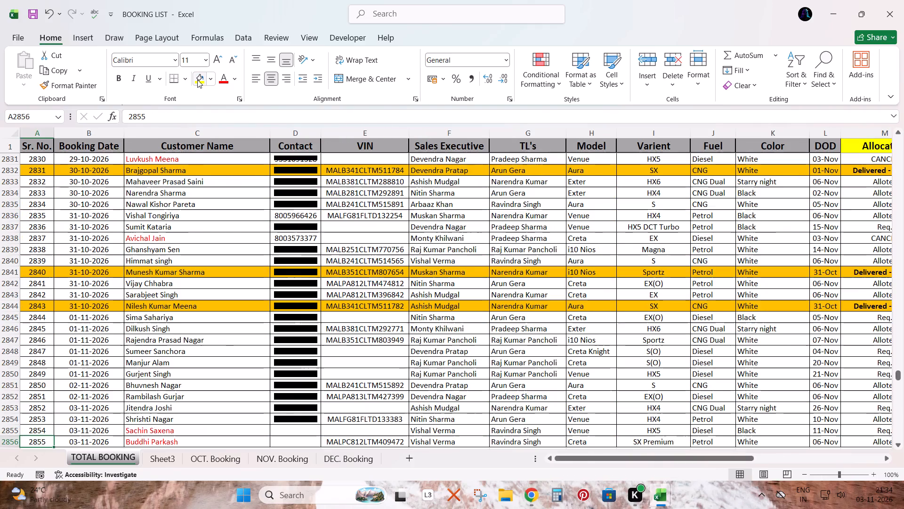
pyautogui.hotkey('alt', 'Tab')
pyautogui.hotkey('alt', 'Tab')
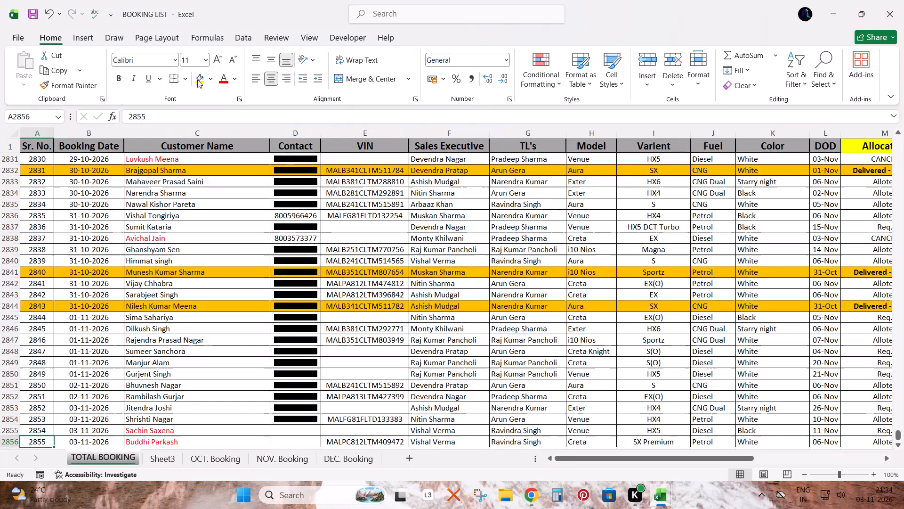
pyautogui.hotkey('alt', 'Tab')
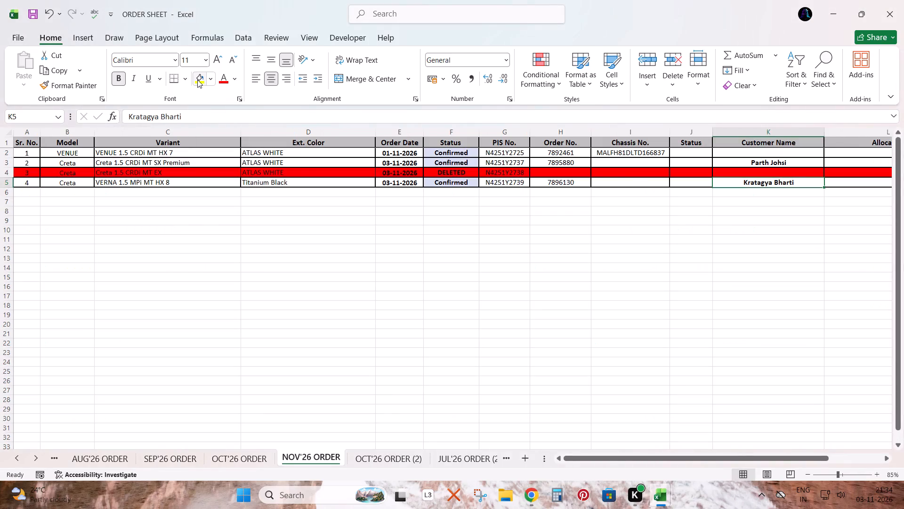
pyautogui.hotkey('ctrl', 'Left')
pyautogui.hotkey('ctrl', 'Left')
pyautogui.hotkey('ctrl', 's')
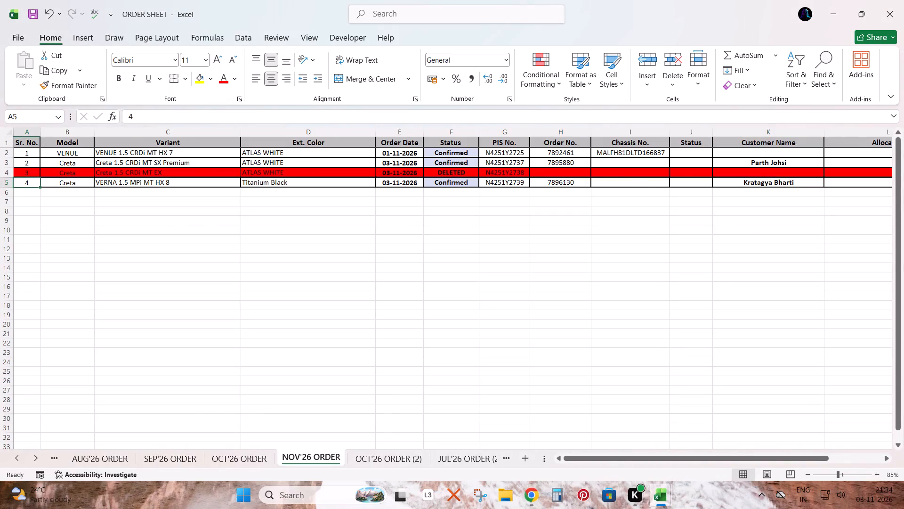
pyautogui.click(82, 240)
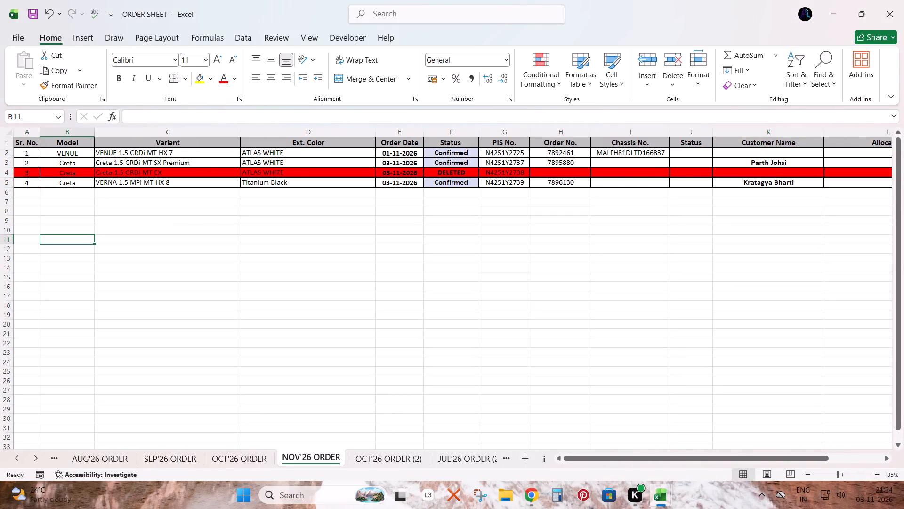
pyautogui.click(903, 0)
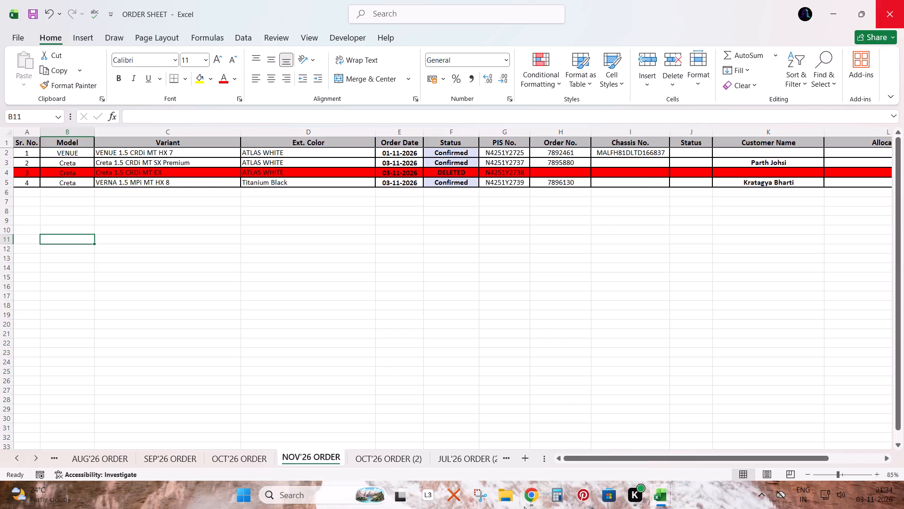
# Switch to GDMS in Chrome and list the In Transit stock in Dealer Vehicle Stock Mgt with 300 rows per page.
pyautogui.click(535, 492)
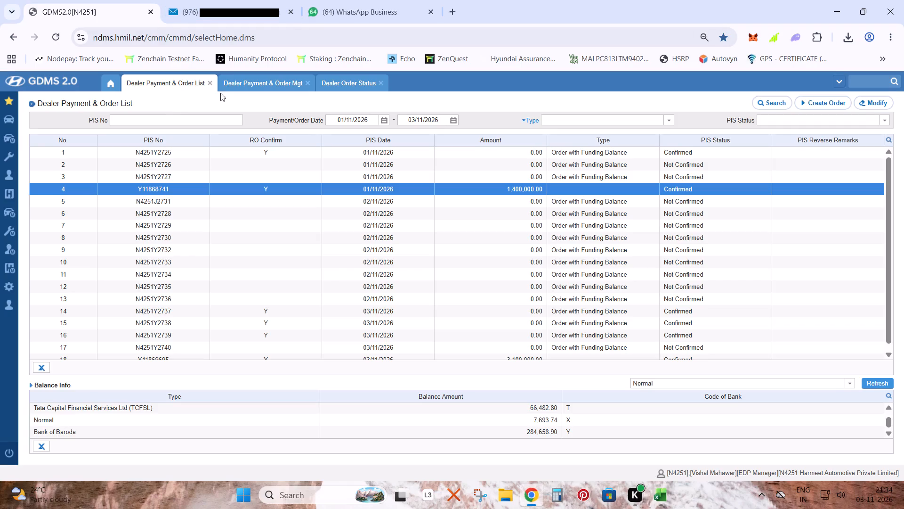
pyautogui.click(11, 100)
pyautogui.click(59, 98)
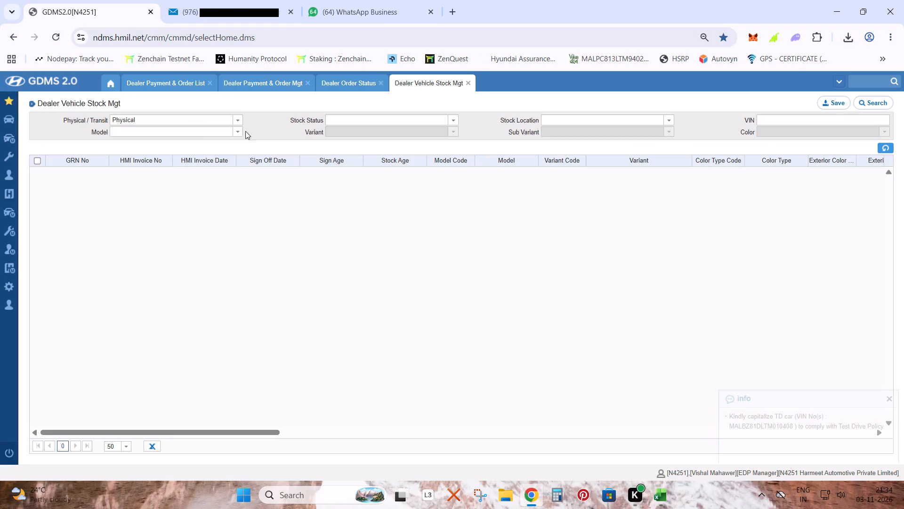
pyautogui.click(172, 117)
pyautogui.click(135, 145)
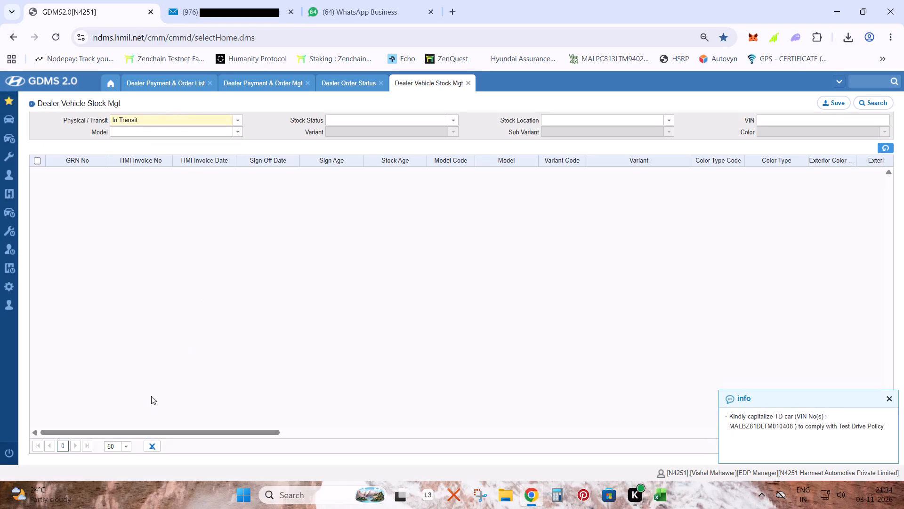
pyautogui.click(127, 443)
pyautogui.click(117, 435)
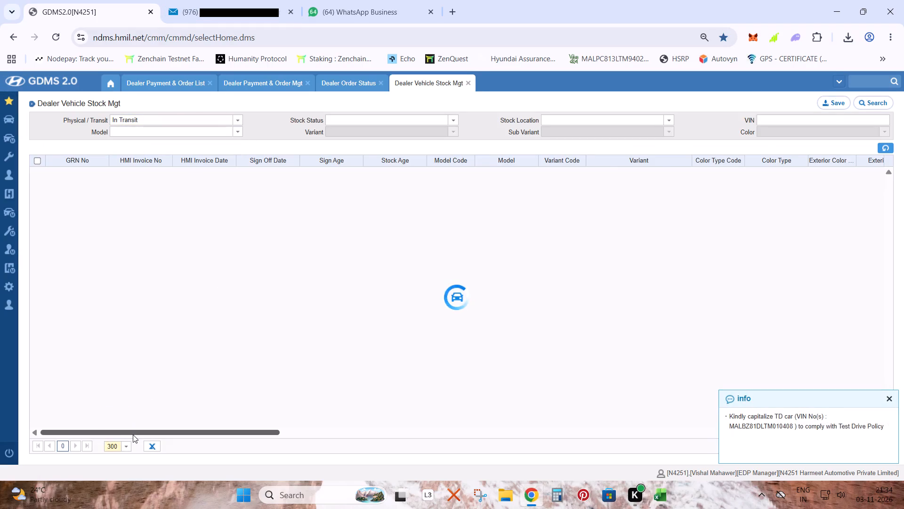
# Examine the VIN, financier, order number, invoice amount and stock status details of the in-transit vehicles.
pyautogui.moveTo(133, 435); pyautogui.dragTo(422, 432)
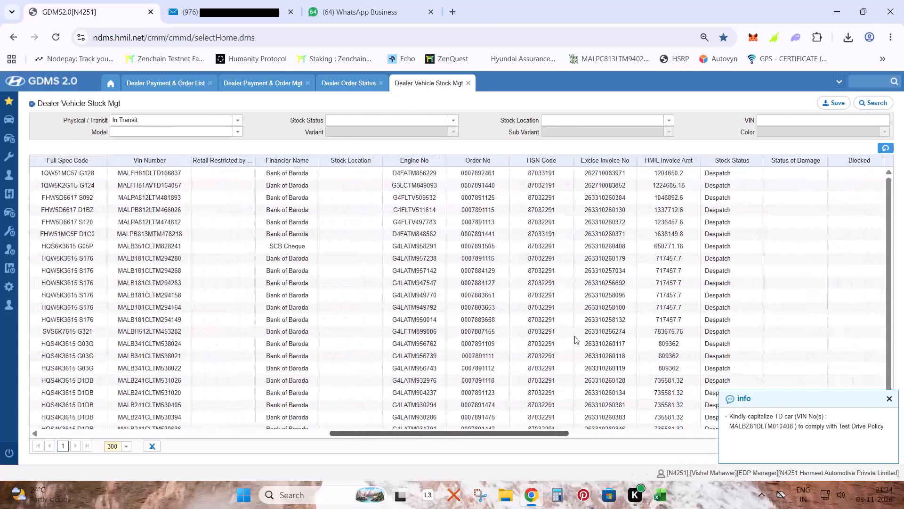
pyautogui.scroll(-5, 574, 336)
pyautogui.scroll(5, 578, 340)
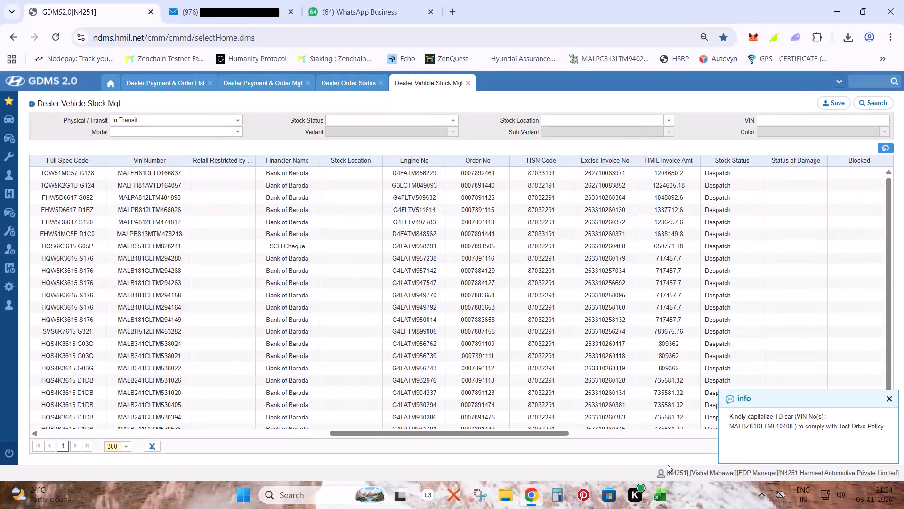
pyautogui.click(890, 398)
pyautogui.scroll(-5, 760, 362)
pyautogui.scroll(5, 760, 362)
pyautogui.scroll(-6, 760, 362)
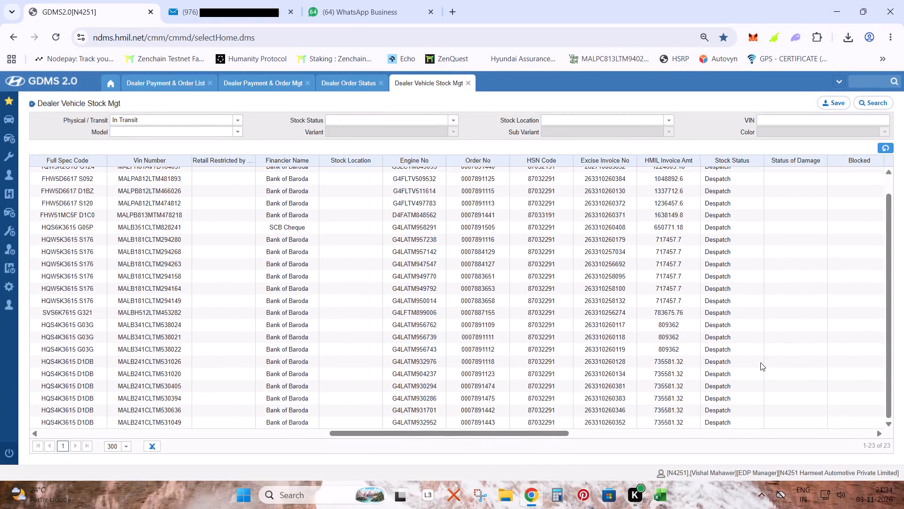
pyautogui.scroll(5, 760, 362)
# Rerun the in-transit stock search, export the list to Excel and open the exported file for editing.
pyautogui.click(871, 104)
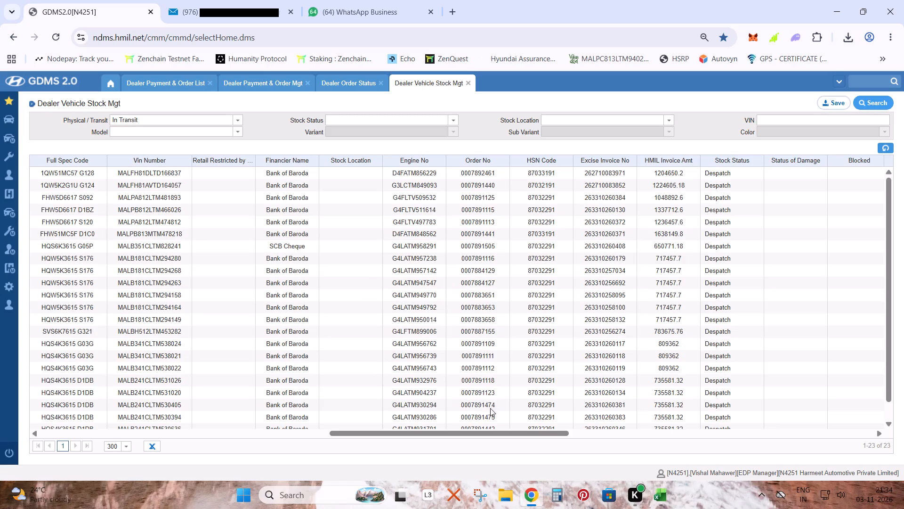
pyautogui.click(153, 446)
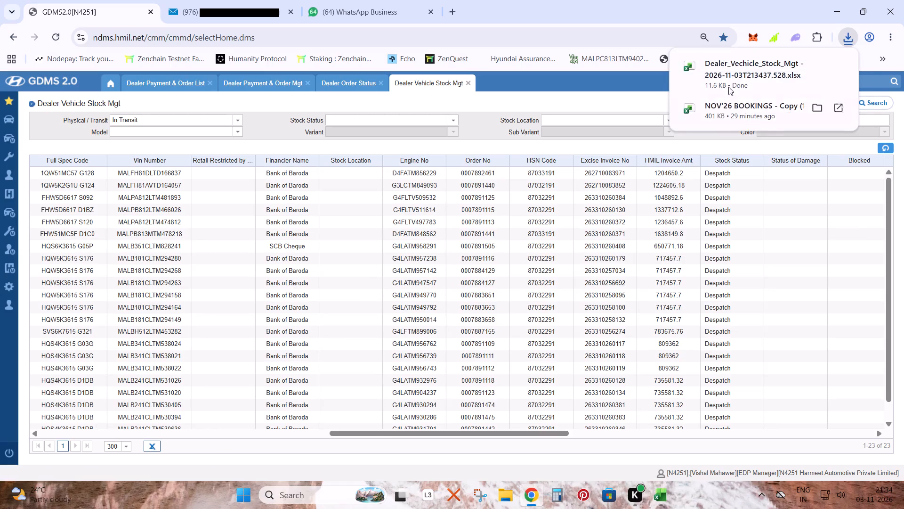
pyautogui.click(727, 65)
pyautogui.click(493, 53)
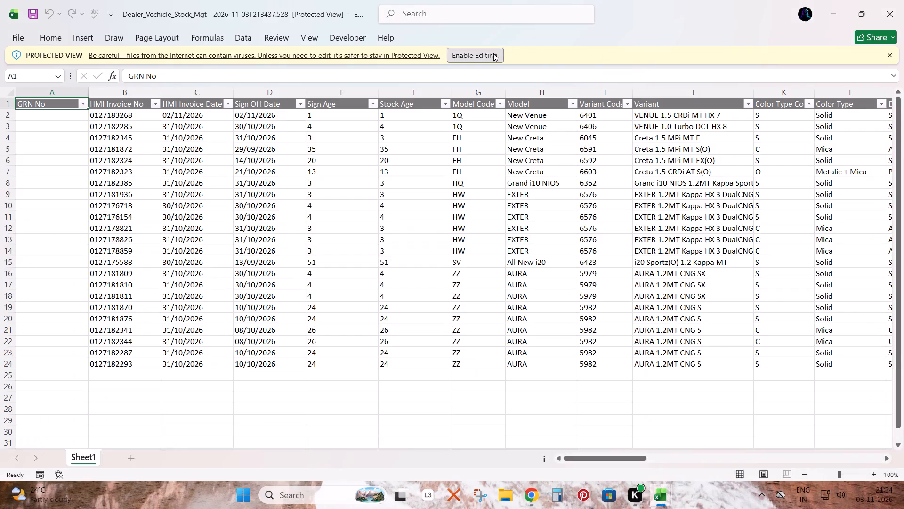
# Remove the header filters and delete the GRN No, HMI Invoice No and Sign Off Date through Variant Code columns from the export.
pyautogui.hotkey('ctrl', 'shift', 'l')
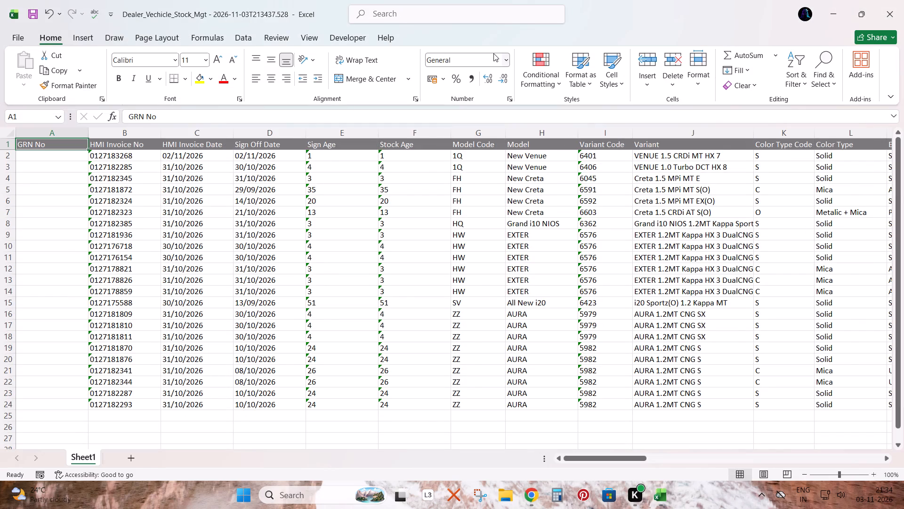
pyautogui.hotkey('ctrl', 'space')
pyautogui.hotkey('ctrl', '-')
pyautogui.hotkey('ctrl', '-')
pyautogui.press('Right')
pyautogui.hotkey('ctrl', 'space')
pyautogui.hotkey('ctrl', '-')
pyautogui.hotkey('ctrl', '-')
pyautogui.hotkey('ctrl', '-')
pyautogui.hotkey('ctrl', '-')
pyautogui.hotkey('ctrl', '-')
pyautogui.hotkey('ctrl', '-')
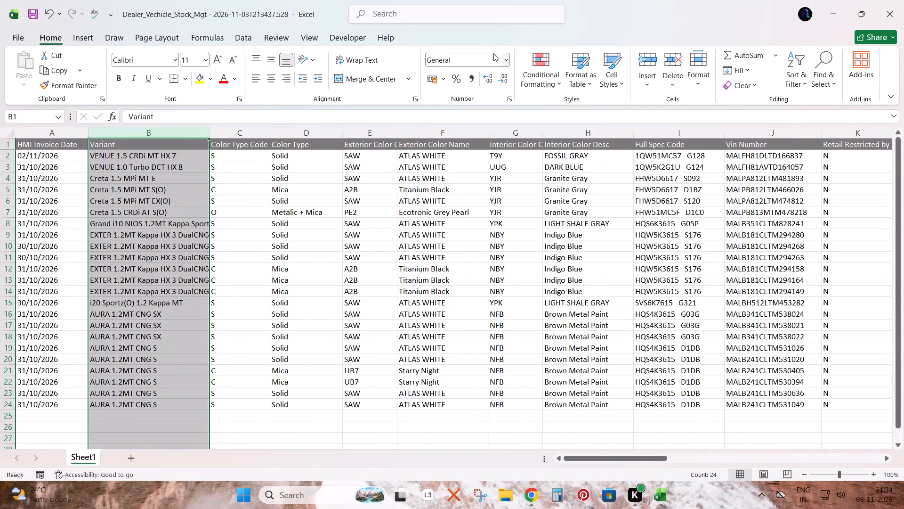
# Delete the Color Type Code, Color Type, Exterior Color Code, Interior Color Code and Interior Color Desc columns.
pyautogui.press('Right')
pyautogui.hotkey('ctrl', 'space')
pyautogui.hotkey('ctrl', '-')
pyautogui.hotkey('ctrl', '-')
pyautogui.hotkey('ctrl', '-')
pyautogui.press('Right')
pyautogui.hotkey('ctrl', 'space')
pyautogui.hotkey('ctrl', '-')
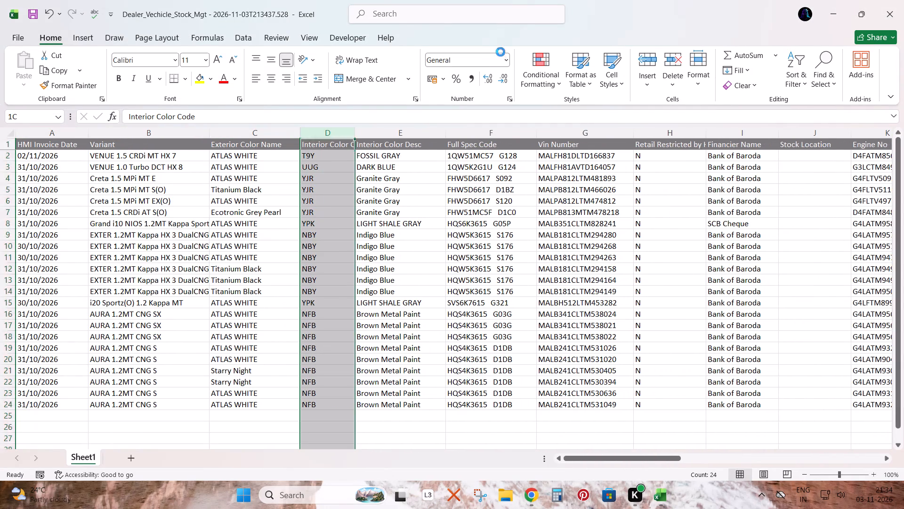
pyautogui.hotkey('ctrl', '-')
# Delete the Retail Restricted, Stock Location, Order No, HSN Code and Excise Invoice columns from the export.
pyautogui.press('Right')
pyautogui.press('Right')
pyautogui.hotkey('ctrl', 'space')
pyautogui.hotkey('ctrl', '-')
pyautogui.press('Right')
pyautogui.hotkey('ctrl', 'space')
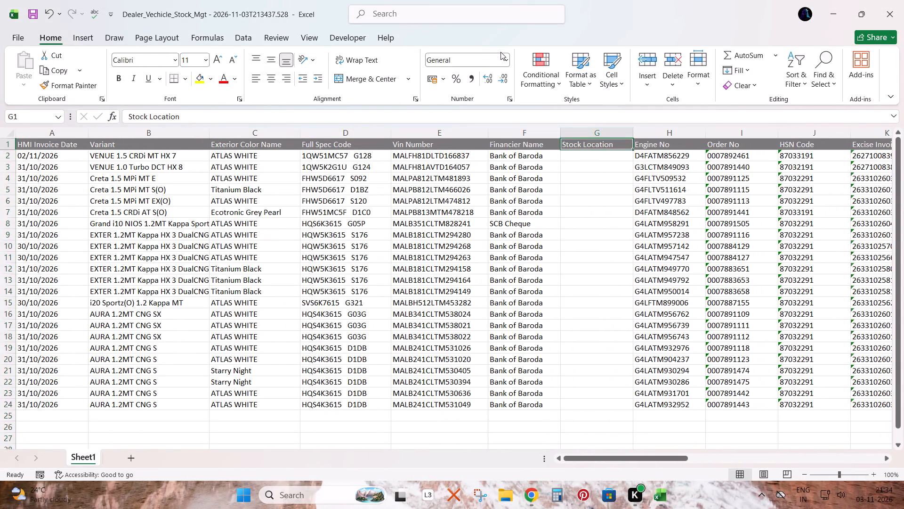
pyautogui.hotkey('ctrl', '-')
pyautogui.press('Right')
pyautogui.hotkey('ctrl', 'space')
pyautogui.hotkey('ctrl', '-')
pyautogui.hotkey('ctrl', '-')
pyautogui.hotkey('ctrl', '-')
# Delete the Stock Status column and every column after it from the export.
pyautogui.press('Right')
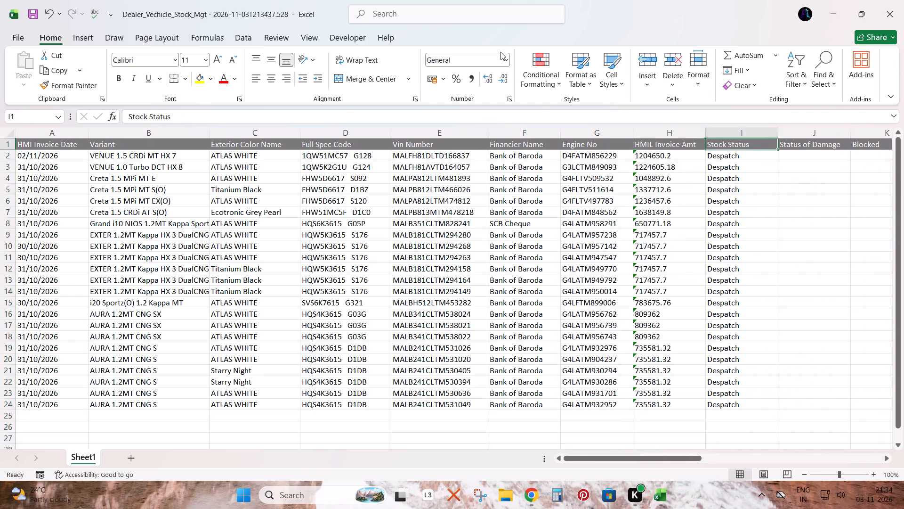
pyautogui.press('Right')
pyautogui.press('Left')
pyautogui.hotkey('ctrl', 'space')
pyautogui.hotkey('ctrl', 'shift', 'Right')
pyautogui.hotkey('ctrl', '-')
# Convert the text-stored HMIL Invoice Amt values for all vehicles in the export to numbers.
pyautogui.press('Up')
pyautogui.press('Left')
pyautogui.press('Down')
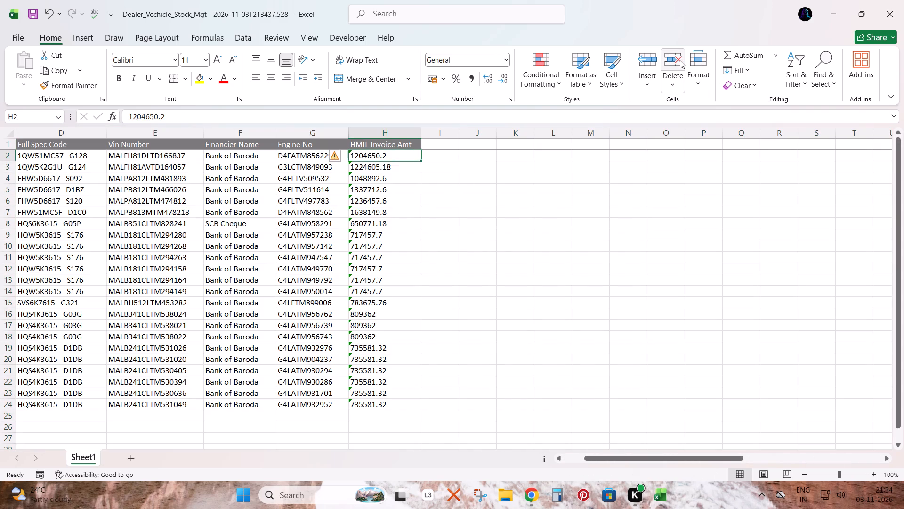
pyautogui.hotkey('ctrl', 'shift', 'Down')
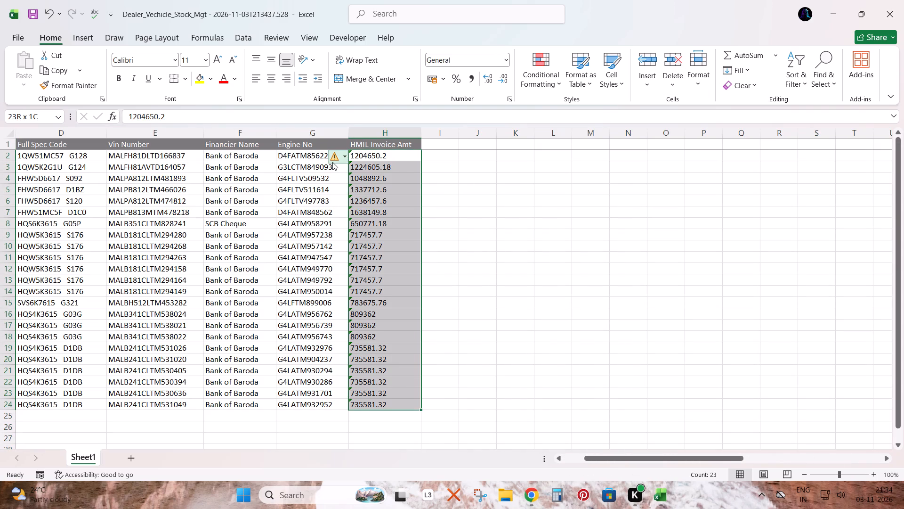
pyautogui.click(331, 161)
pyautogui.click(355, 187)
pyautogui.hotkey('ctrl', 'Down')
pyautogui.hotkey('ctrl', 'Left')
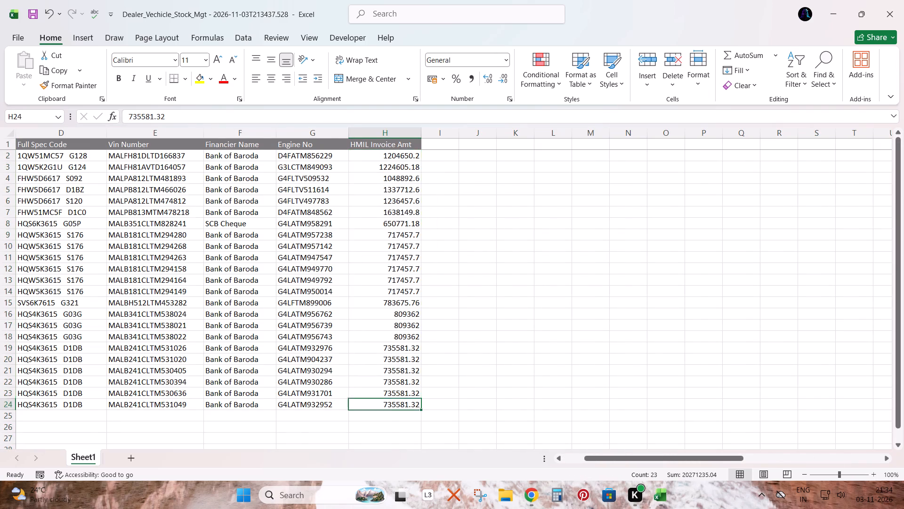
pyautogui.hotkey('ctrl', 'Left')
pyautogui.press('Right')
pyautogui.press('Down')
pyautogui.press('Left')
pyautogui.press('Up')
# Switch to the ALLOCATION STOCK SHEET workbook and add header filters to the STOCK sheet.
pyautogui.hotkey('alt', 'Tab')
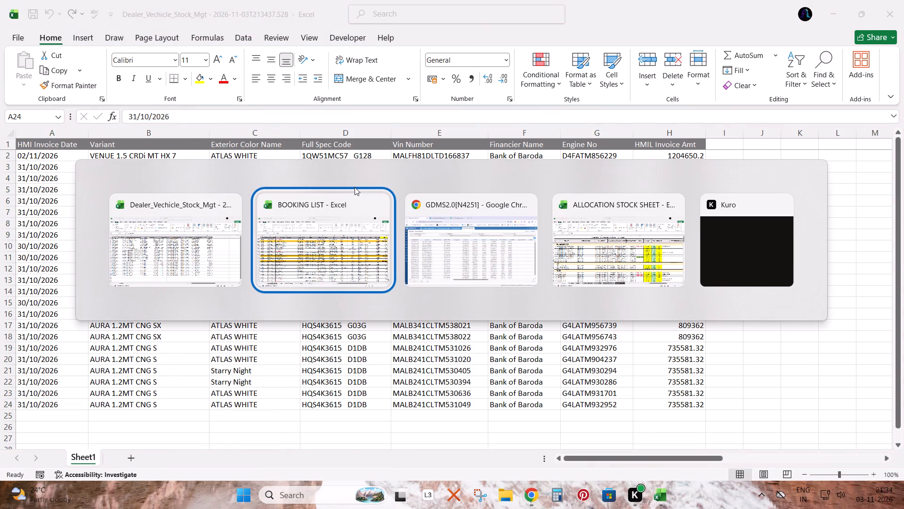
pyautogui.hotkey('alt', 'Tab')
pyautogui.hotkey('alt', 'Tab')
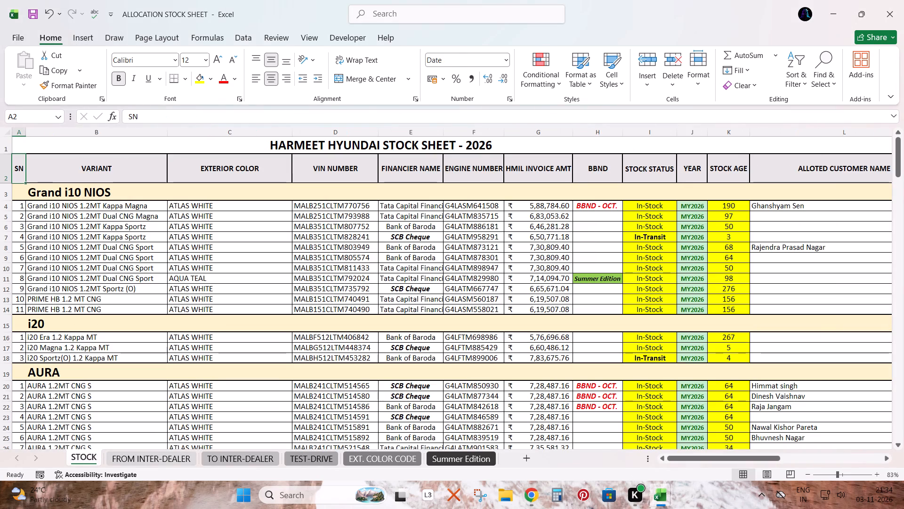
pyautogui.click(522, 163)
pyautogui.hotkey('ctrl', 'shift', 'l')
# Filter the STOCK STATUS column to show only In-Transit vehicles.
pyautogui.press('Right')
pyautogui.press('Right')
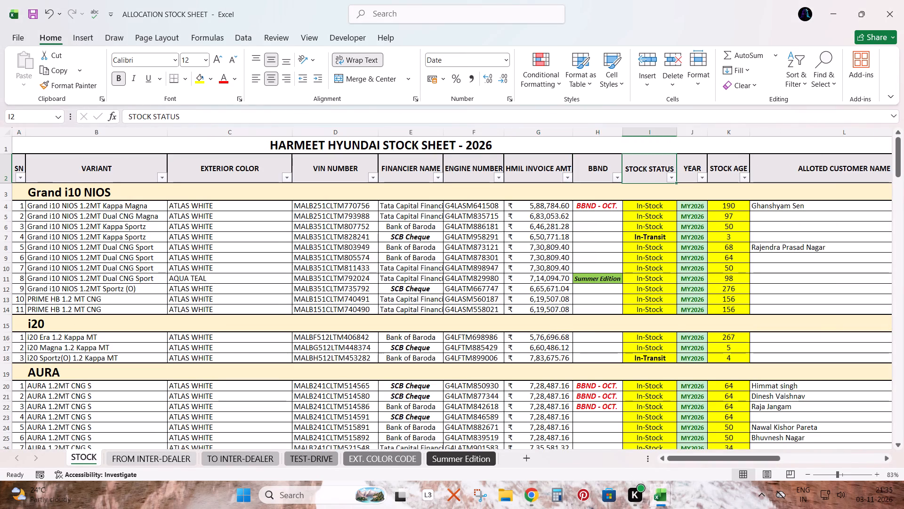
pyautogui.hotkey('alt', 'Down')
pyautogui.press('Down')
pyautogui.press('Down')
pyautogui.press('Down')
pyautogui.press('Down')
pyautogui.press('Down')
pyautogui.press('Down')
pyautogui.press('Down')
pyautogui.press('Down')
pyautogui.press('Down')
pyautogui.press('Down')
pyautogui.press('Down')
pyautogui.press('Up')
pyautogui.press('Up')
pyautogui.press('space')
pyautogui.press('Down')
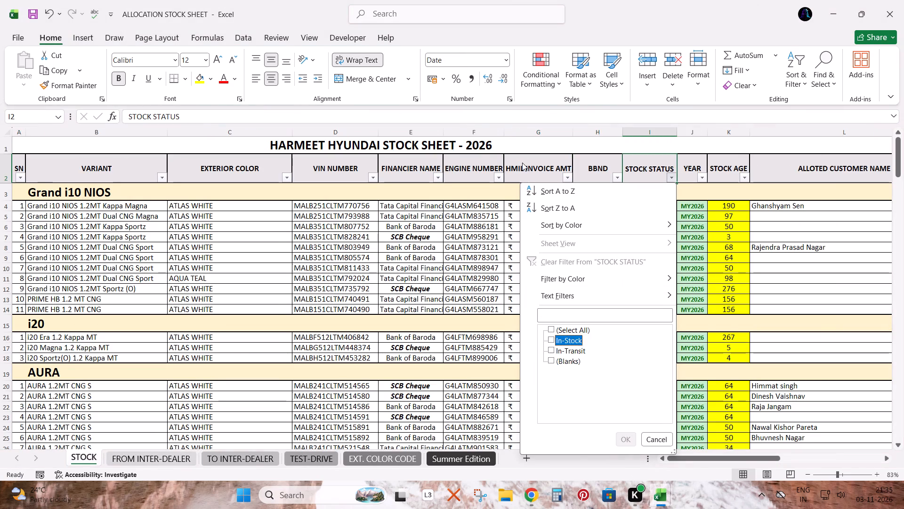
pyautogui.press('Down')
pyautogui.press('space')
pyautogui.press('Return')
# Copy the VIN numbers of the filtered In-Transit vehicles and paste them below the export's Vin Number list, starting at E27.
pyautogui.press('Down')
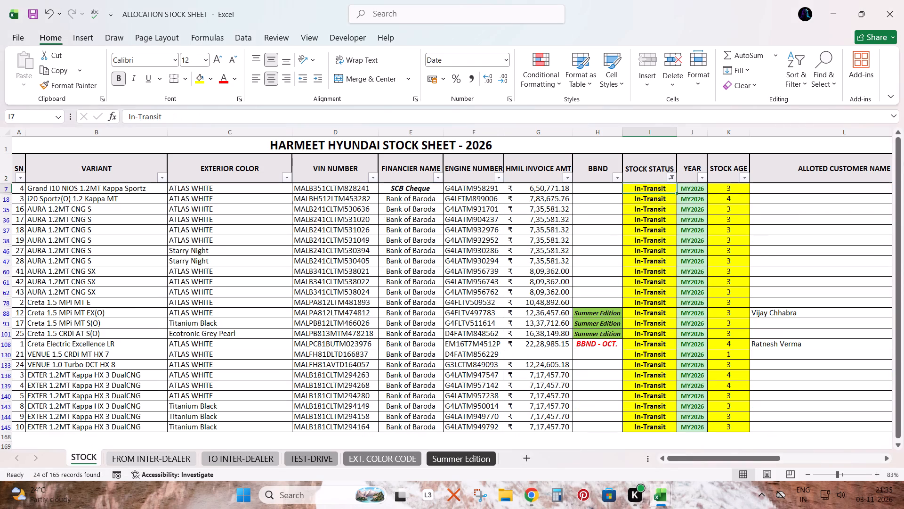
pyautogui.hotkey('ctrl', 'shift', 'Down')
pyautogui.press('Up')
pyautogui.press('Left')
pyautogui.press('Left')
pyautogui.press('Left')
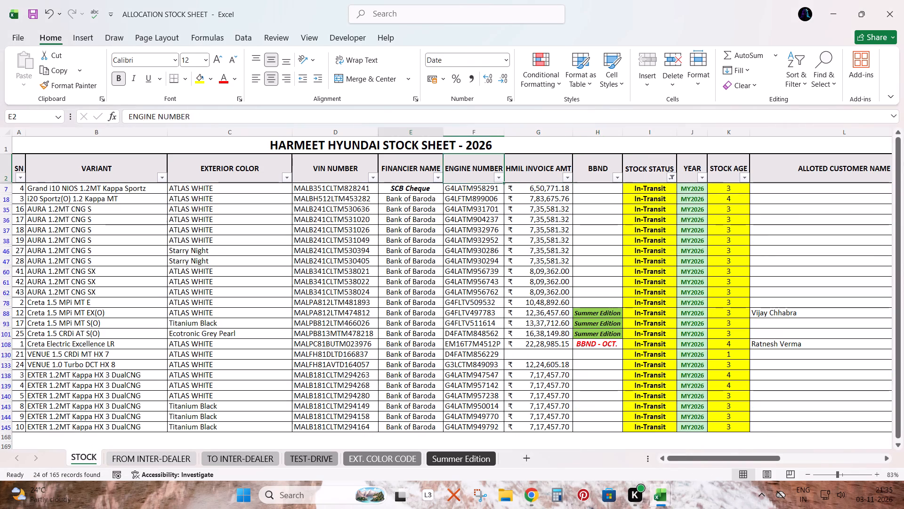
pyautogui.press('Left')
pyautogui.press('Left')
pyautogui.press('Down')
pyautogui.hotkey('ctrl', 'shift', 'Down')
pyautogui.hotkey('ctrl', 'c')
pyautogui.hotkey('alt', 'Tab')
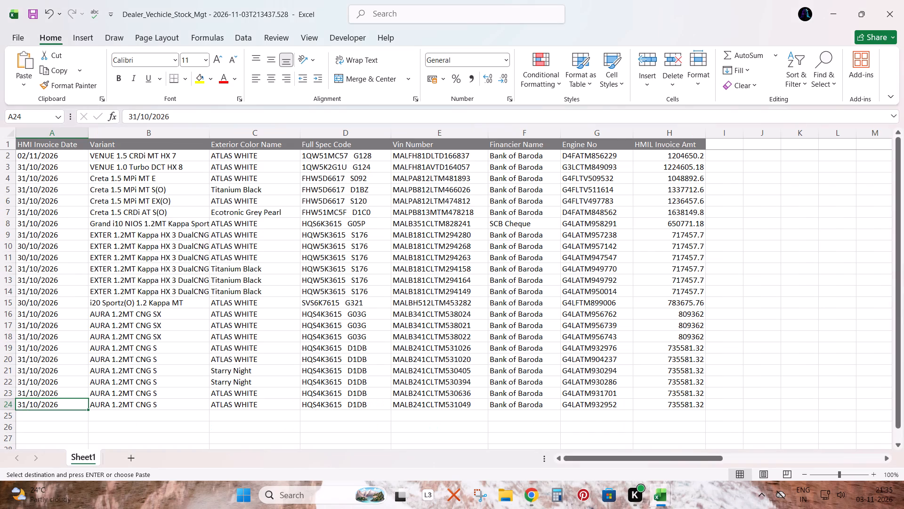
pyautogui.hotkey('ctrl', 'Down')
pyautogui.press('Right')
pyautogui.hotkey('ctrl', 'Up')
pyautogui.press('Right')
pyautogui.press('Down')
pyautogui.press('Right')
pyautogui.press('Down')
pyautogui.press('Down')
pyautogui.press('Right')
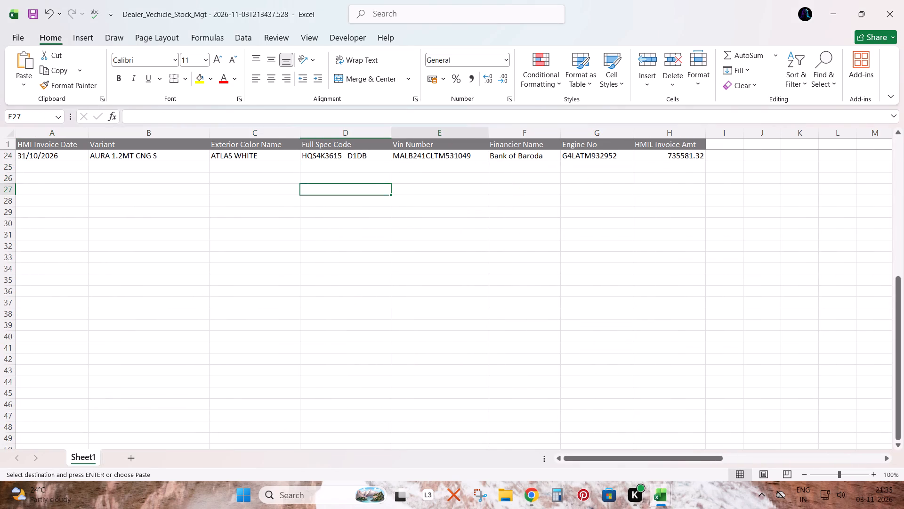
pyautogui.hotkey('ctrl', 'v')
# Highlight duplicate values in the export's Vin Number column with conditional formatting.
pyautogui.hotkey('ctrl', 'space')
pyautogui.click(561, 75)
pyautogui.click(571, 105)
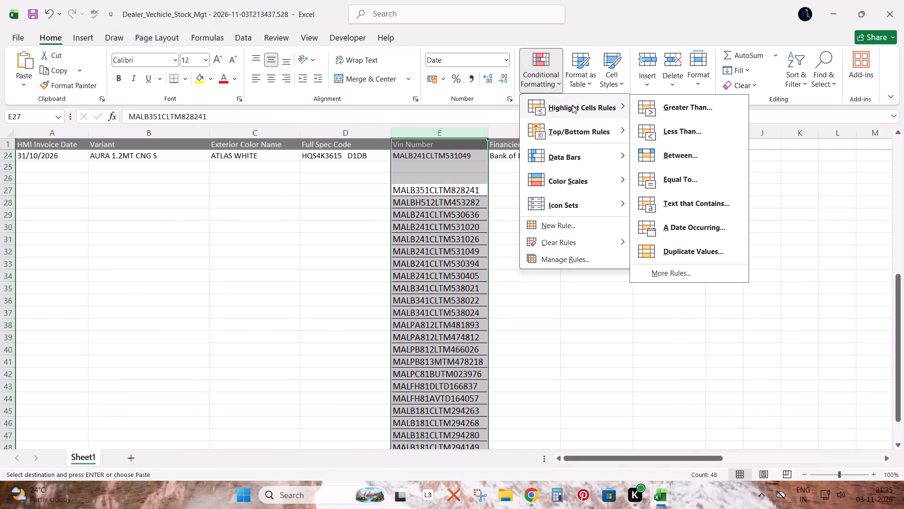
pyautogui.click(669, 262)
pyautogui.press('Return')
# Check the highlighted VINs in the export against the In-Transit vehicles in the stock sheet for unmatched entries.
pyautogui.scroll(2, 438, 362)
pyautogui.scroll(-1, 438, 362)
pyautogui.scroll(6, 438, 362)
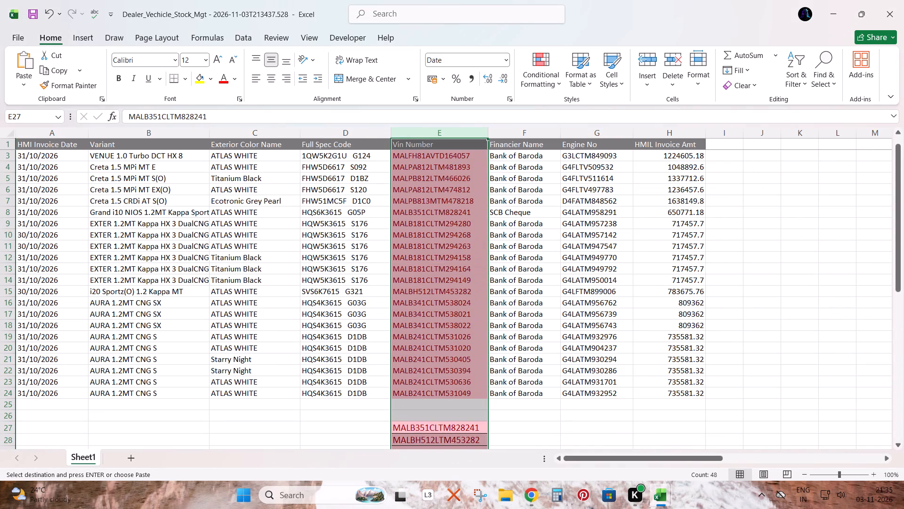
pyautogui.scroll(7, 440, 359)
pyautogui.scroll(-12, 443, 344)
pyautogui.scroll(3, 443, 344)
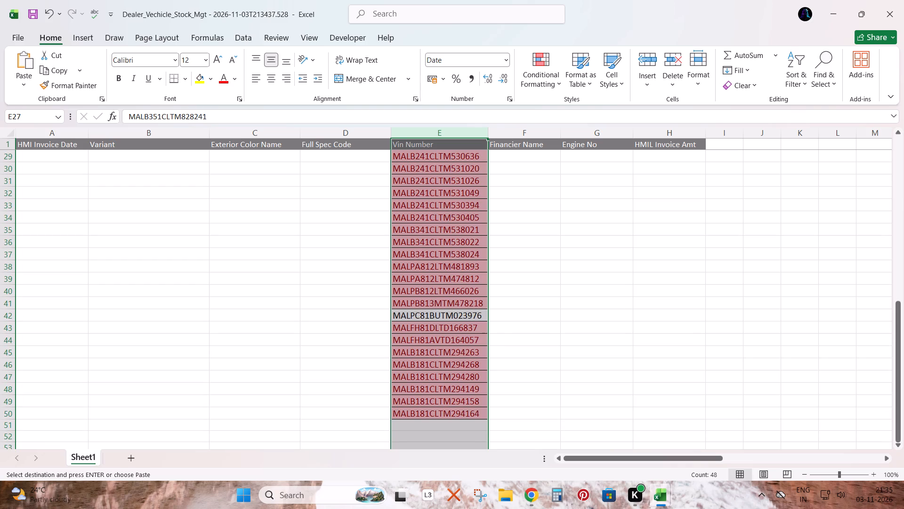
pyautogui.hotkey('alt', 'Tab')
pyautogui.press('Escape')
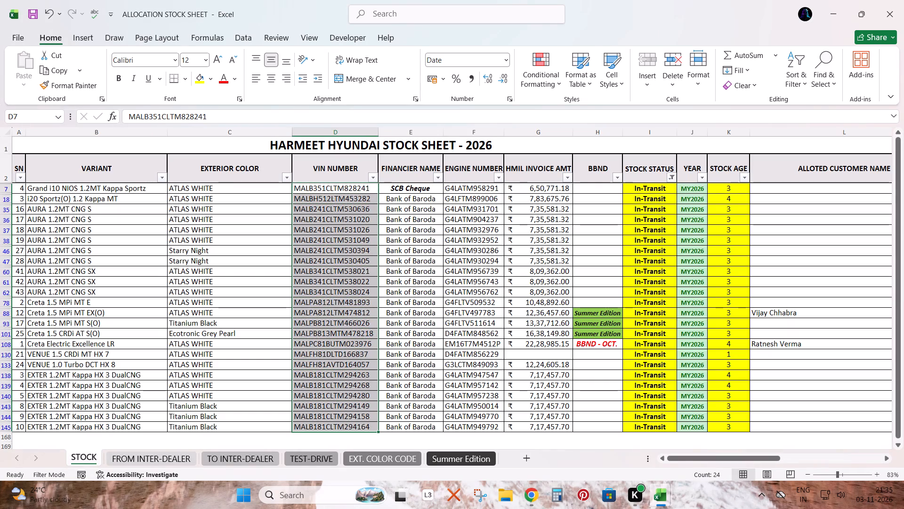
pyautogui.hotkey('alt', 'Tab')
pyautogui.scroll(11, 495, 312)
pyautogui.scroll(-1, 495, 306)
pyautogui.scroll(2, 495, 306)
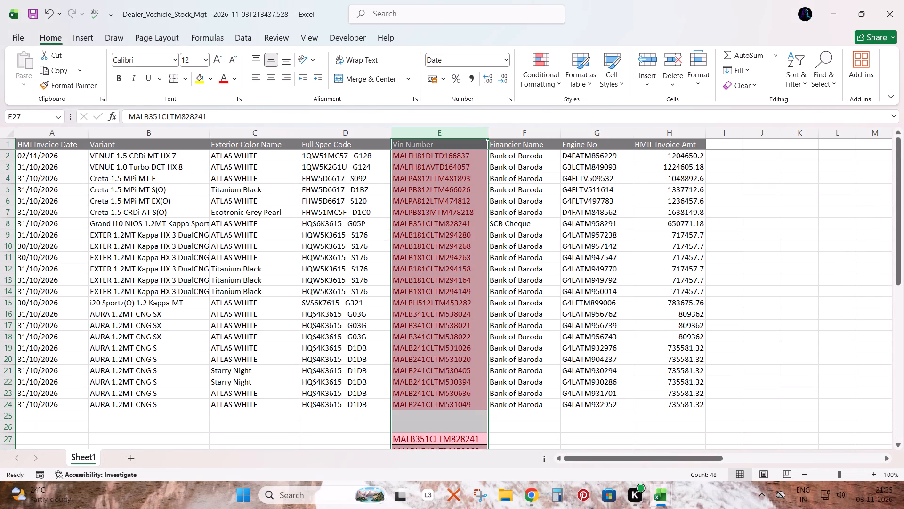
pyautogui.scroll(1, 495, 305)
pyautogui.scroll(-1, 495, 305)
pyautogui.scroll(3, 495, 305)
pyautogui.hotkey('alt', 'Tab')
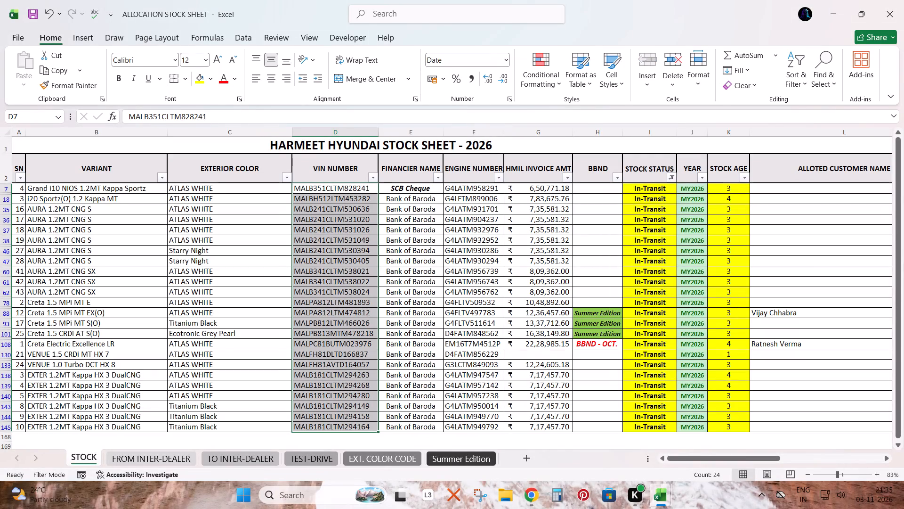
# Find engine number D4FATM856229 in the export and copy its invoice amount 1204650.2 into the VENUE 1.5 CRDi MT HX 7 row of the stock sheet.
pyautogui.click(492, 354)
pyautogui.hotkey('ctrl', 'c')
pyautogui.hotkey('alt', 'Tab')
pyautogui.press('Right')
pyautogui.hotkey('ctrl', 'f')
pyautogui.hotkey('ctrl', 'v')
pyautogui.press('Return')
pyautogui.press('Return')
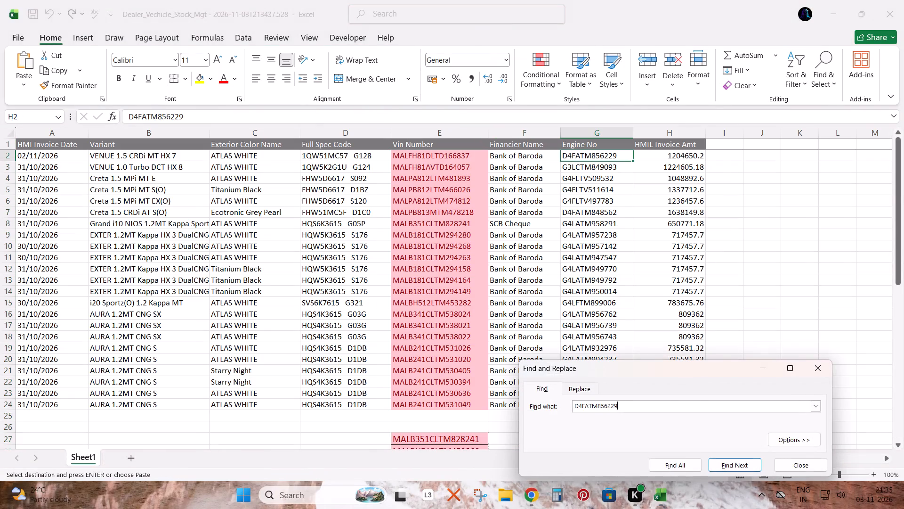
pyautogui.press('Return')
pyautogui.press('Escape')
pyautogui.press('Right')
pyautogui.hotkey('ctrl', 'c')
pyautogui.hotkey('alt', 'Tab')
pyautogui.press('Right')
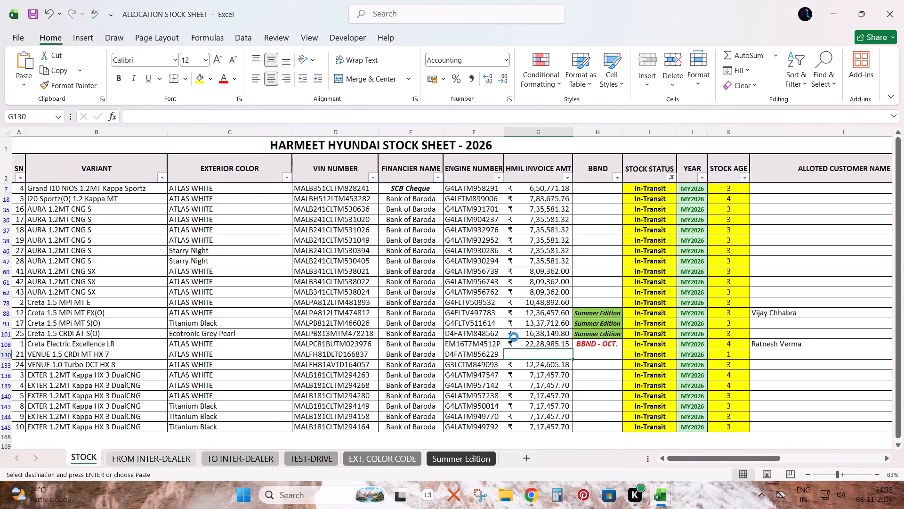
pyautogui.hotkey('ctrl', 'v')
# Apply the accounting format of the VENUE 1.0 Turbo DCT HX 8 invoice amount to the newly pasted amount and save the stock sheet.
pyautogui.press('Down')
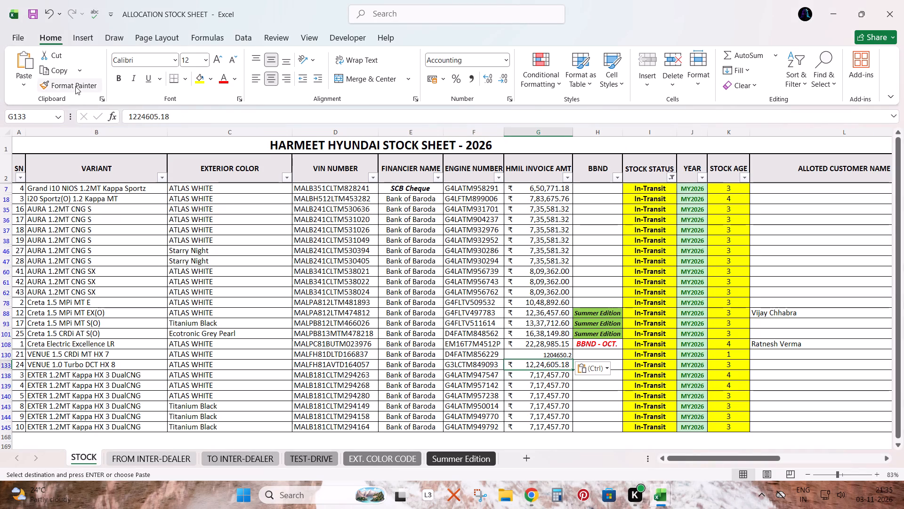
pyautogui.click(75, 86)
pyautogui.click(558, 351)
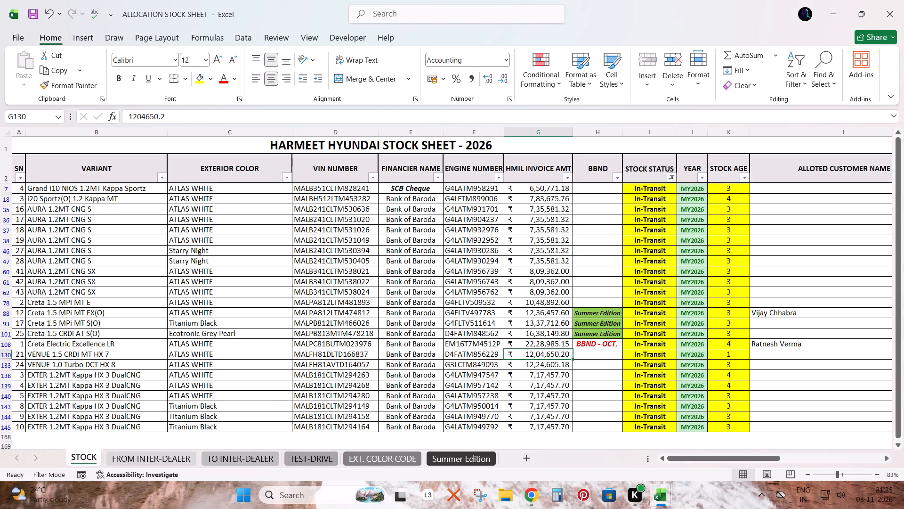
pyautogui.press('Escape')
pyautogui.hotkey('ctrl', 's')
# Remove the header filters from the STOCK sheet and save the workbook again.
pyautogui.click(480, 176)
pyautogui.hotkey('ctrl', 'shift', 'l')
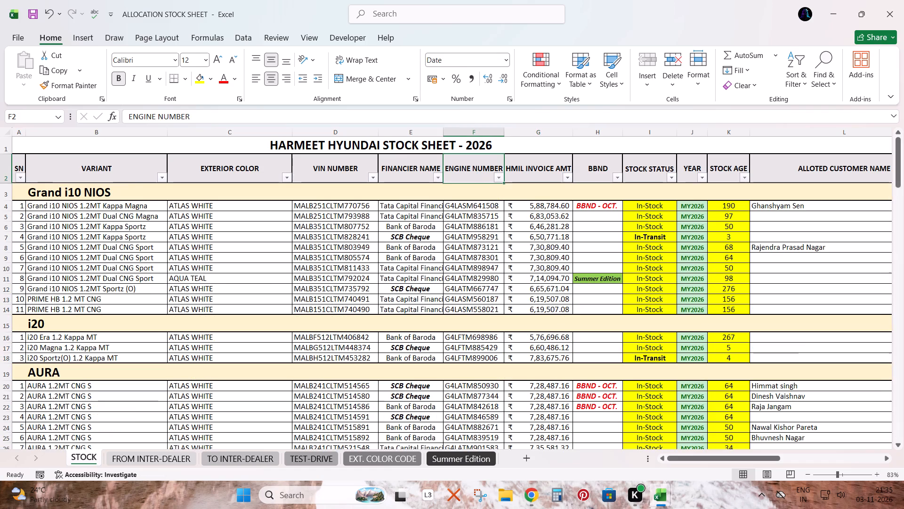
pyautogui.hotkey('ctrl', 'Left')
pyautogui.press('Down')
pyautogui.press('Up')
pyautogui.hotkey('ctrl', 's')
# Switch to the Dealer_Vechicle_Stock_Mgt export workbook and close it.
pyautogui.hotkey('alt', 'Tab')
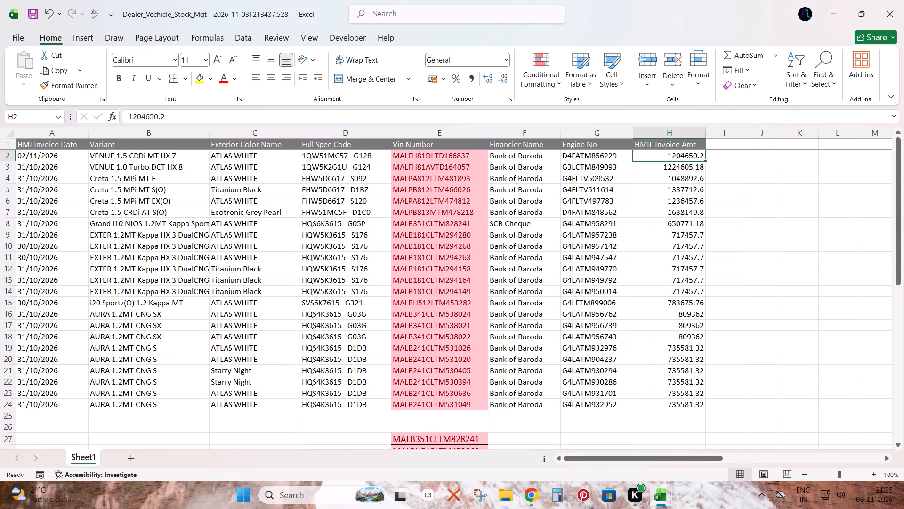
pyautogui.click(903, 0)
pyautogui.click(487, 337)
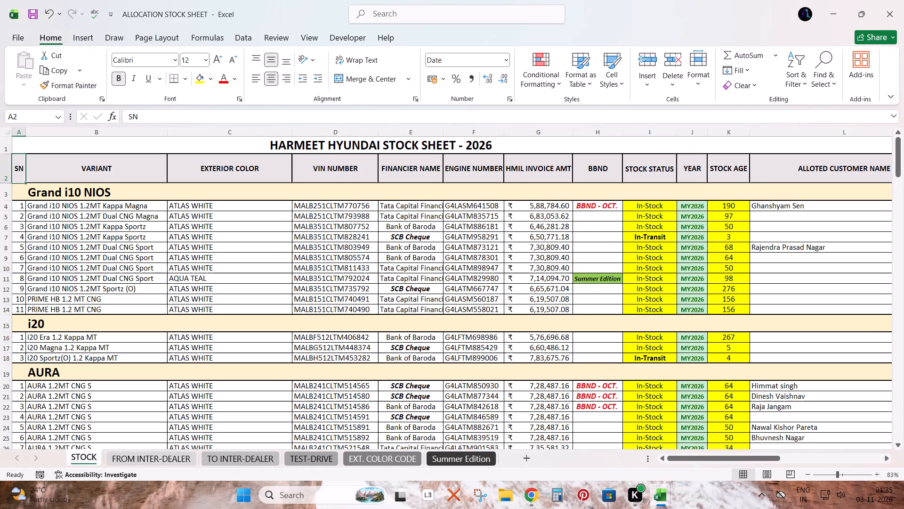
# Save the ALLOCATION STOCK SHEET workbook, and switch to the BOOKING LIST workbook to save it as well.
pyautogui.hotkey('ctrl', 's')
pyautogui.hotkey('alt', 'Tab')
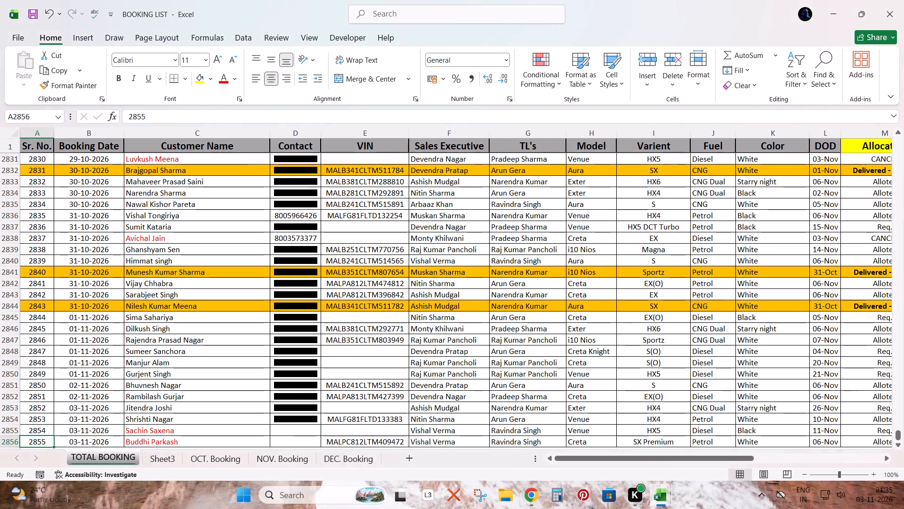
pyautogui.press('Down')
pyautogui.press('Down')
pyautogui.press('Up')
pyautogui.press('Up')
pyautogui.hotkey('ctrl', 's')
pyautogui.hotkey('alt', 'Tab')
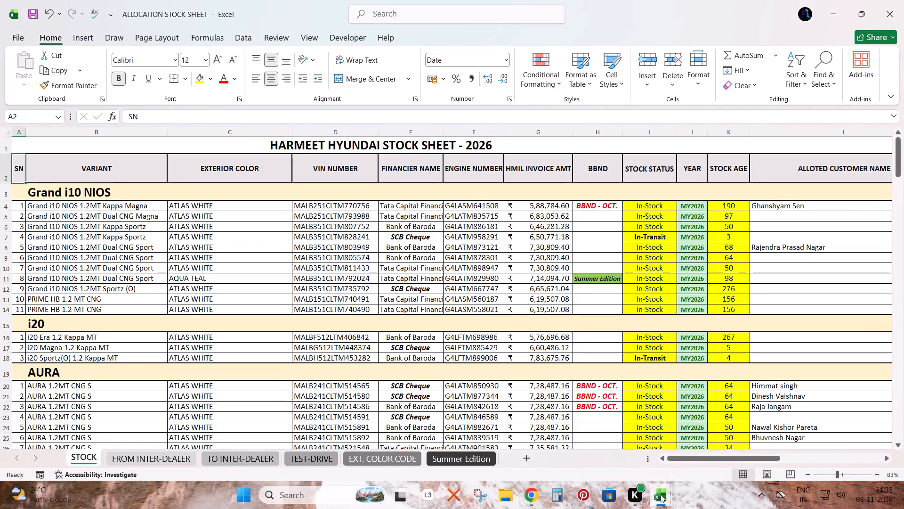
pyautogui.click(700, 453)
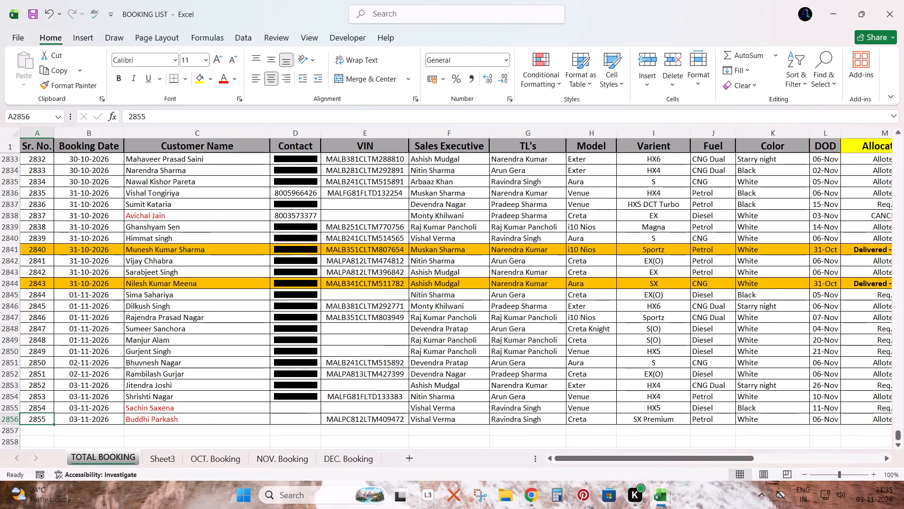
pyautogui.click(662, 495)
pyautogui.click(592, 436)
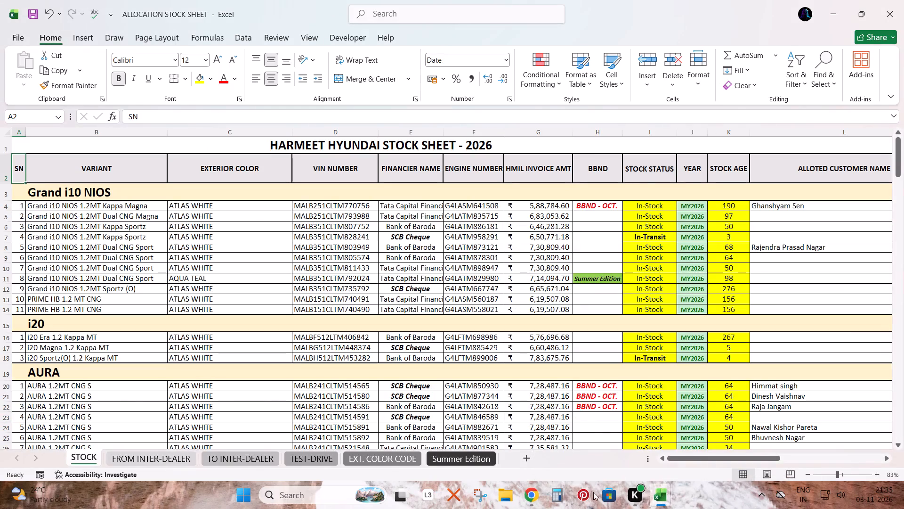
# Switch to Chrome and look over the In Transit vehicles on the GDMS Dealer Vehicle Stock Mgt page.
pyautogui.click(526, 497)
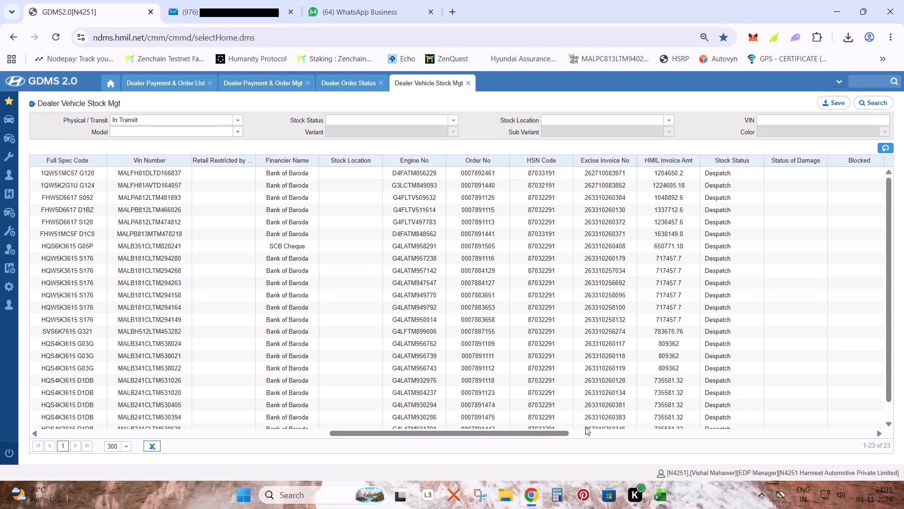
pyautogui.scroll(-3, 617, 337)
pyautogui.scroll(3, 617, 337)
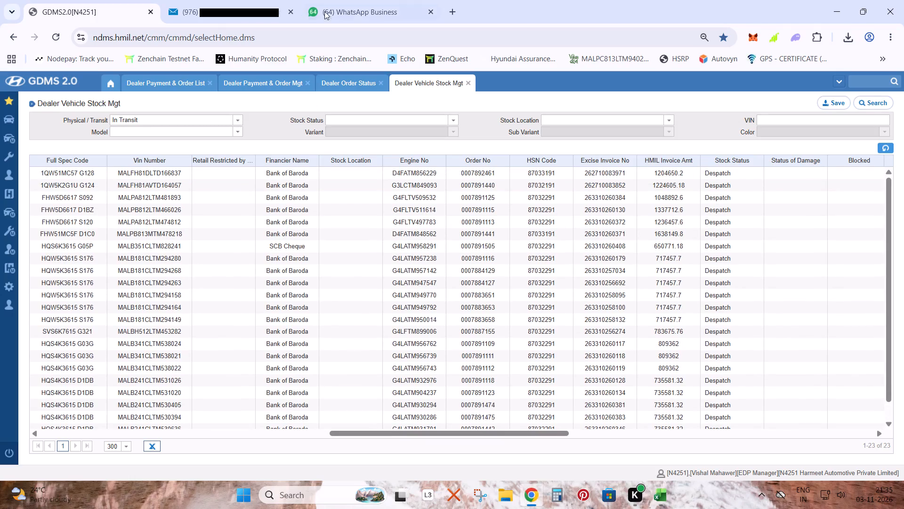
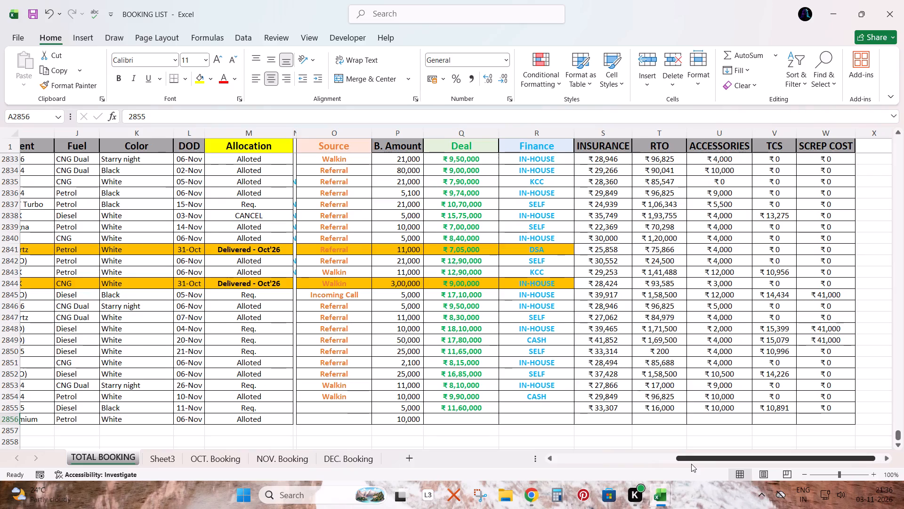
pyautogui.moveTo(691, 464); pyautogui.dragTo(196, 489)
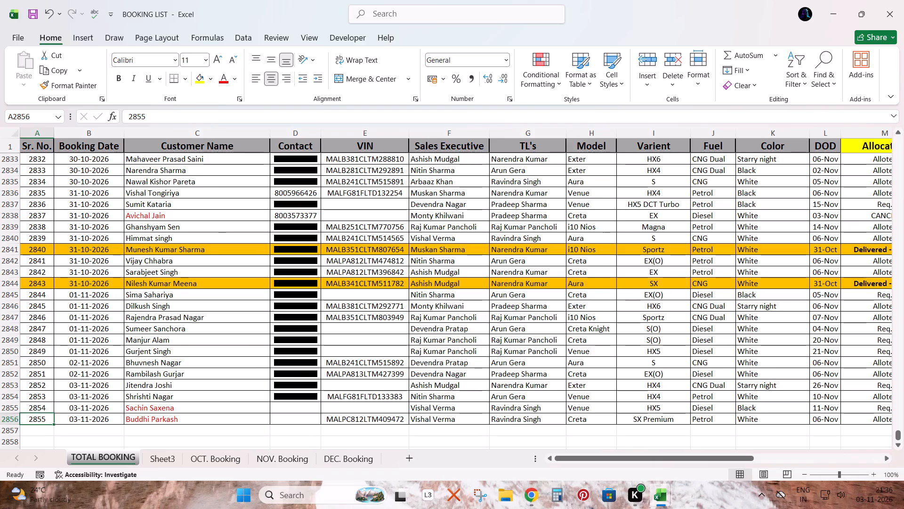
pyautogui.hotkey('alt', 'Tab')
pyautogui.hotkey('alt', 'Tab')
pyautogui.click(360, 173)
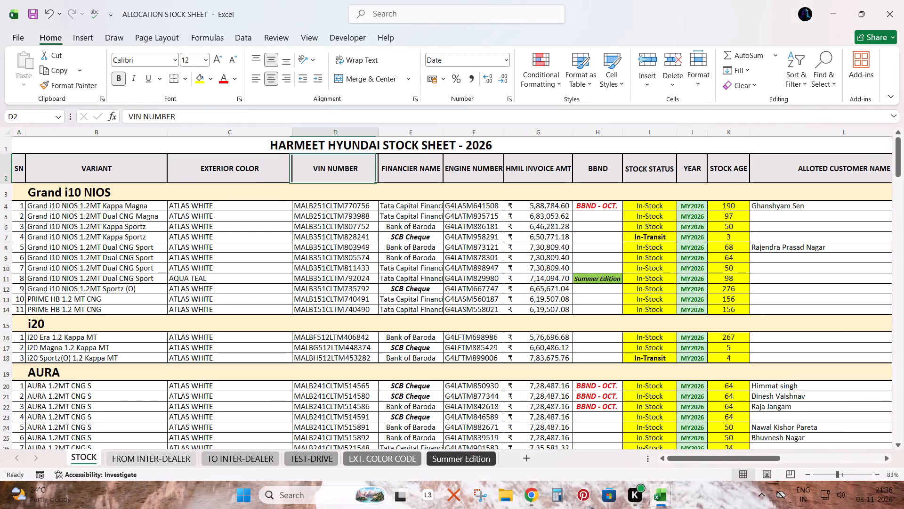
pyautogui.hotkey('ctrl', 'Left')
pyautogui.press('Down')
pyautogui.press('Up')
# Switch back to the BOOKING LIST workbook and save it.
pyautogui.hotkey('alt', 'Tab')
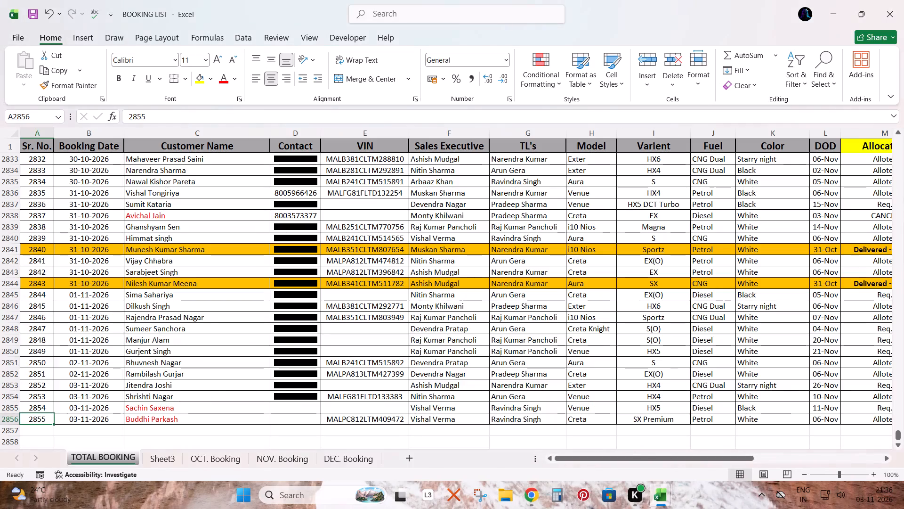
pyautogui.scroll(-2, 389, 267)
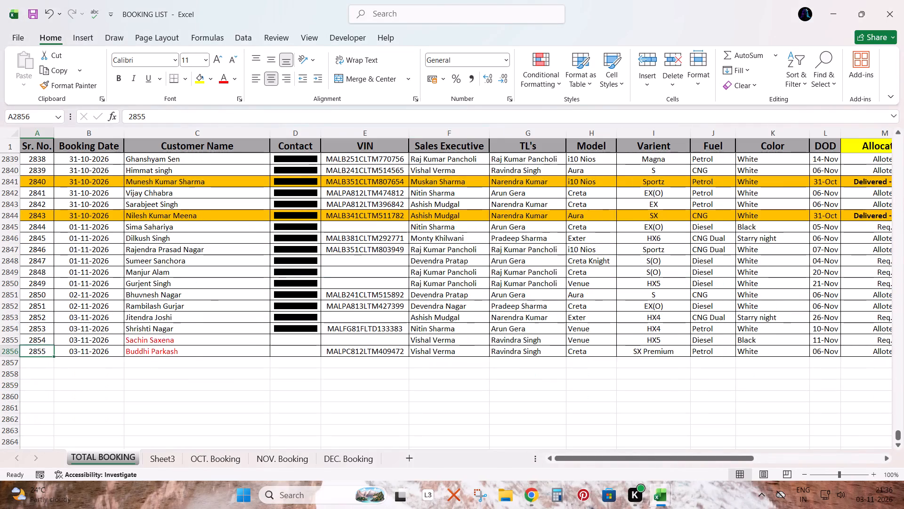
pyautogui.hotkey('ctrl', 's')
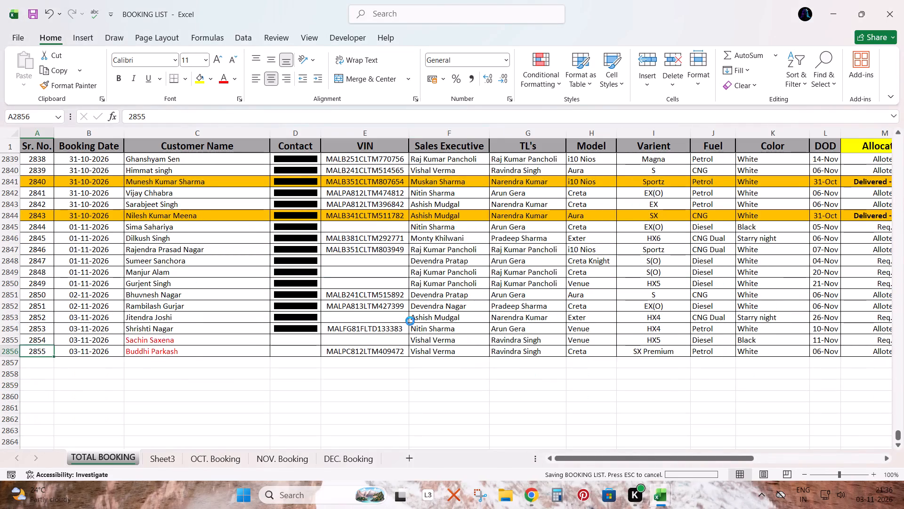
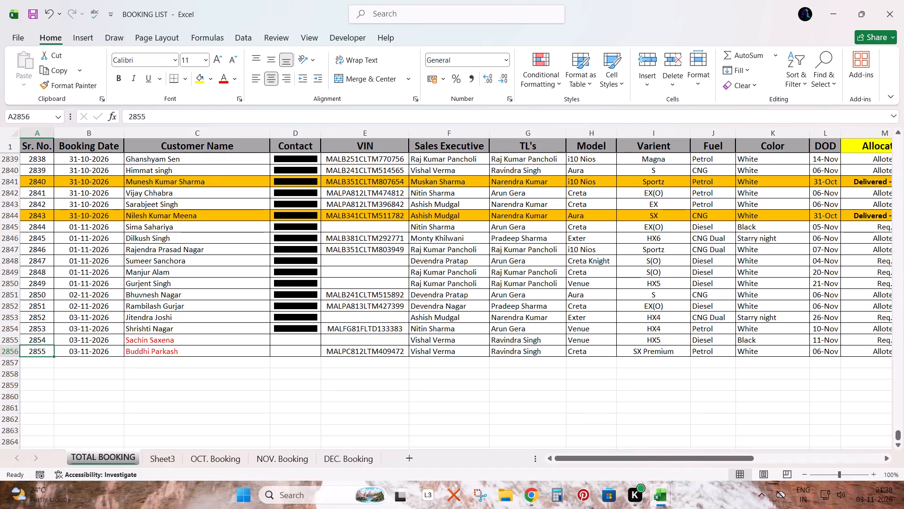
# Show the desktop and open the NOV'26 BOOKINGS workbook stored there.
pyautogui.click(903, 508)
pyautogui.doubleClick(186, 297)
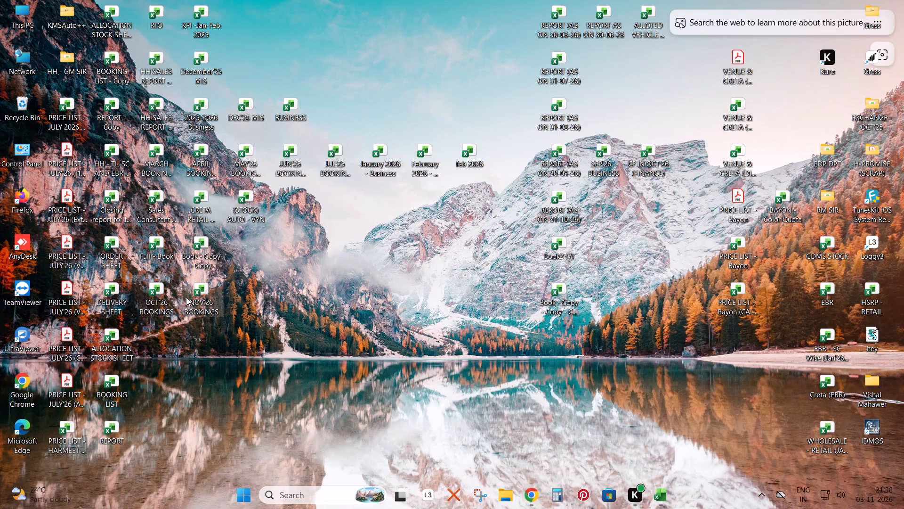
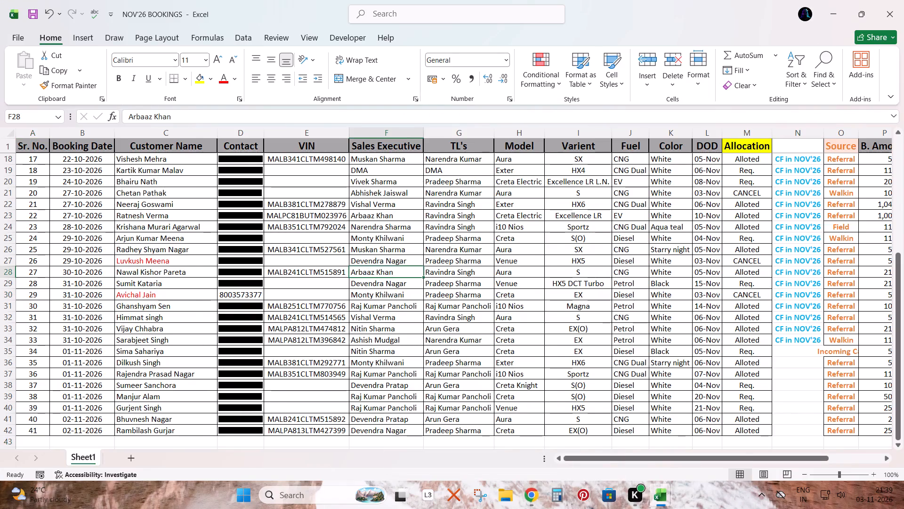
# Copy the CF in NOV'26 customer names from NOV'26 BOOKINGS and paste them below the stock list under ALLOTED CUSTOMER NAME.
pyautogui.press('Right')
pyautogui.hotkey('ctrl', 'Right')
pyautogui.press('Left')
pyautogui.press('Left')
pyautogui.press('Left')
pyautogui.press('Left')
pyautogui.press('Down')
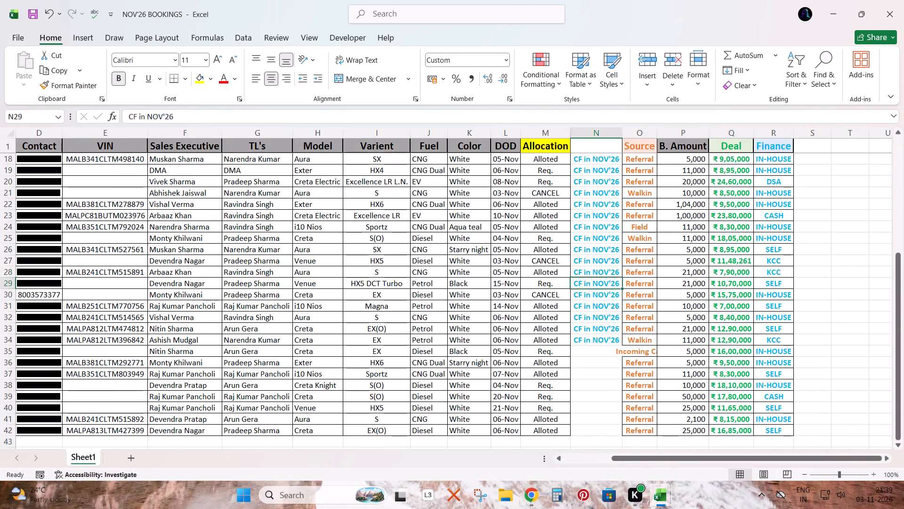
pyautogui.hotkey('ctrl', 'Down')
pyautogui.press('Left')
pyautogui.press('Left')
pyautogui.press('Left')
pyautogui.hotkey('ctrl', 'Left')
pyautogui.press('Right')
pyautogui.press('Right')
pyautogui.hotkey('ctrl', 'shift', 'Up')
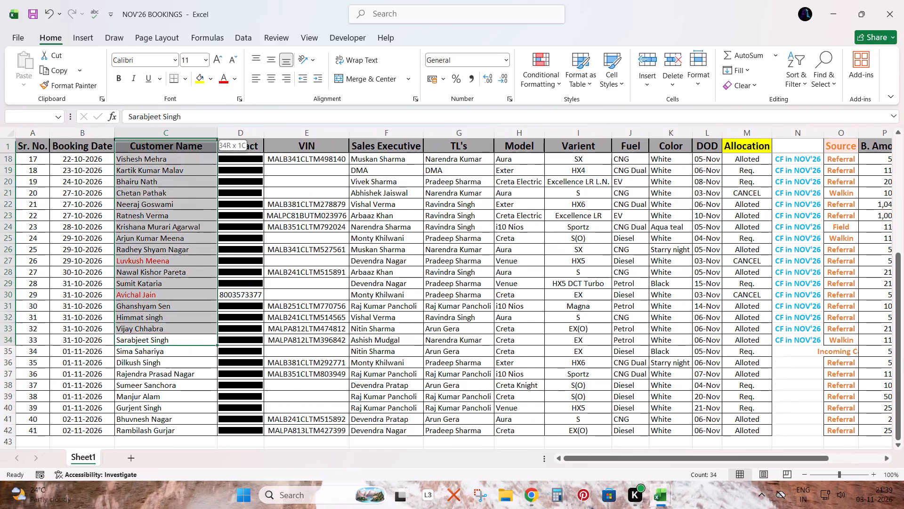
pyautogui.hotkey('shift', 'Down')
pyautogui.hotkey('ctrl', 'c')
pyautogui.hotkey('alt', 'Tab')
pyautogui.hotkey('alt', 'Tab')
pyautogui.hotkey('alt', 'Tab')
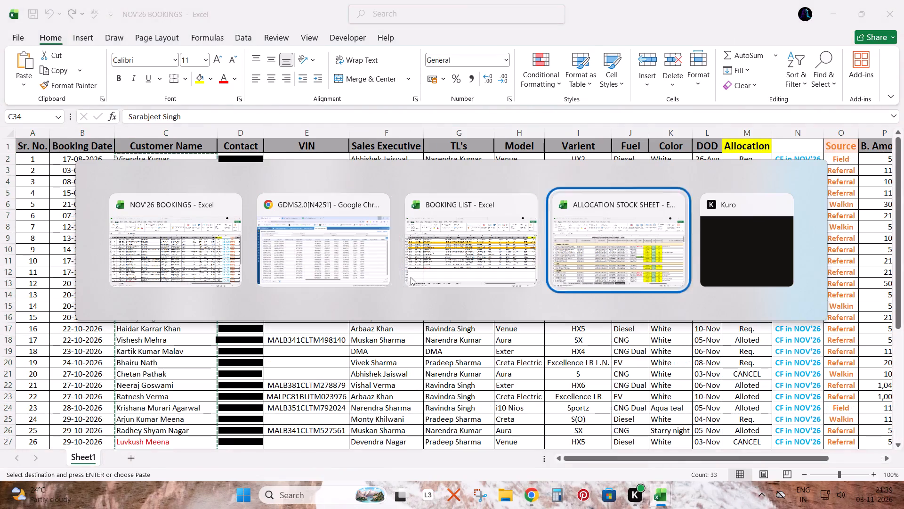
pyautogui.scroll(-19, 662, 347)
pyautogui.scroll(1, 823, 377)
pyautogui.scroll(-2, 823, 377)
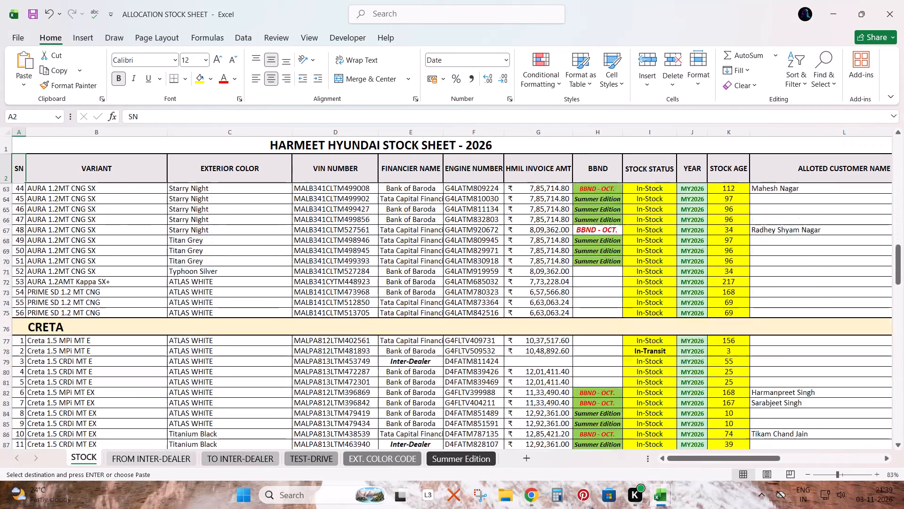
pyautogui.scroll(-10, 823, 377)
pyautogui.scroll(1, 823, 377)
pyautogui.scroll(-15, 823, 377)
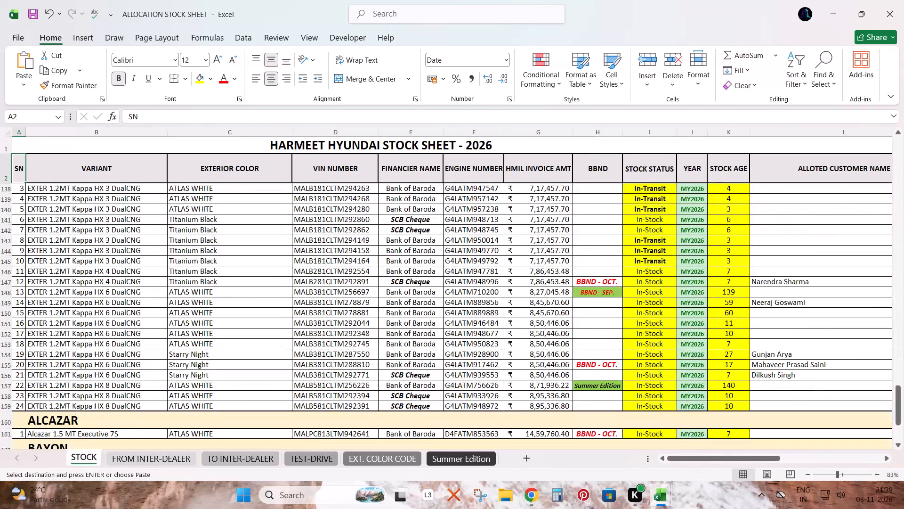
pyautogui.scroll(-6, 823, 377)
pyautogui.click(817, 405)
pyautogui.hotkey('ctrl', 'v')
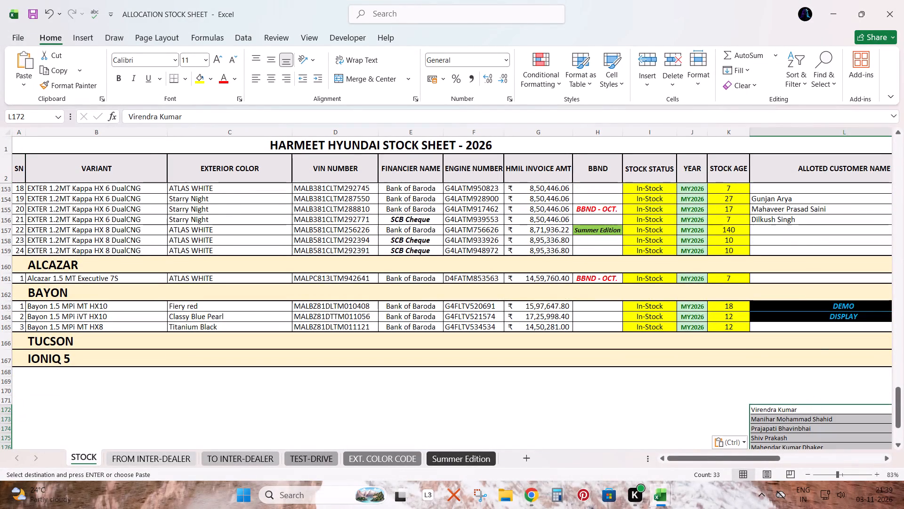
# Highlight duplicate values in the whole ALLOTED CUSTOMER NAME column with a conditional formatting rule.
pyautogui.click(805, 133)
pyautogui.click(555, 74)
pyautogui.click(593, 115)
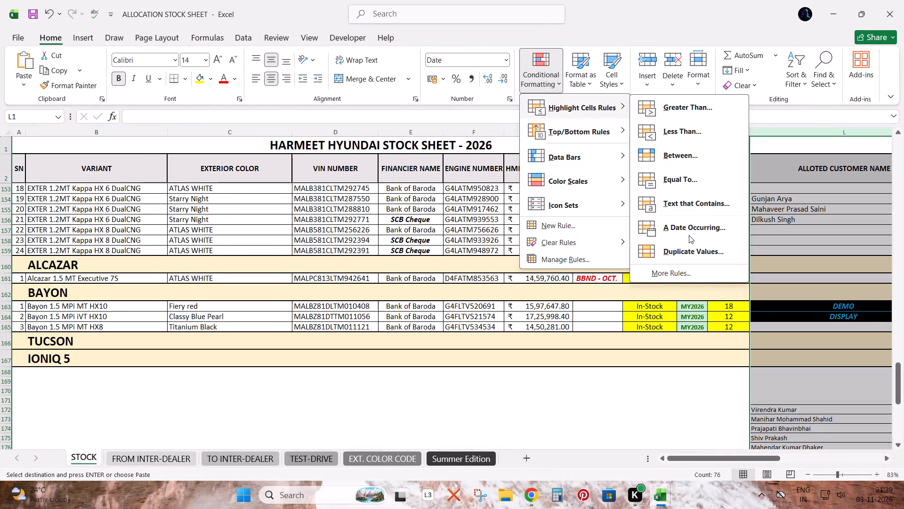
pyautogui.click(689, 251)
pyautogui.press('Return')
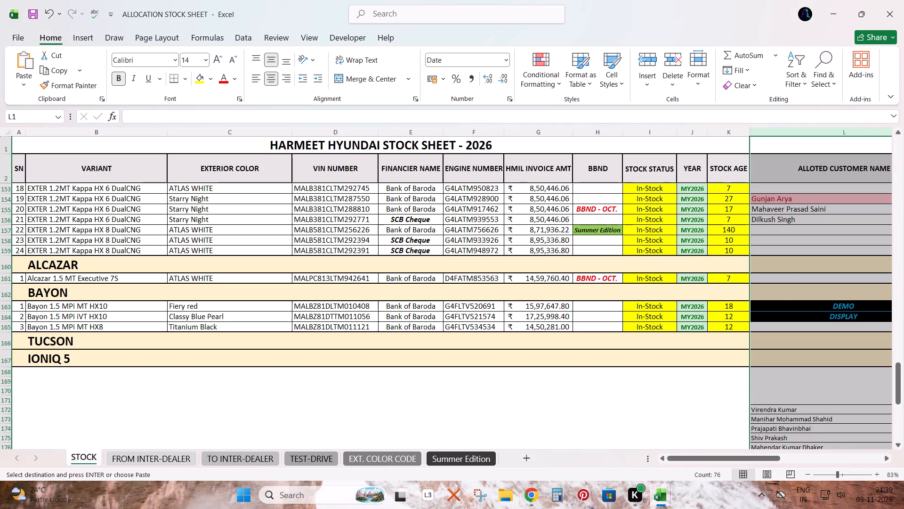
# Filter the STOCK sheet's ALLOTED CUSTOMER NAME column by the duplicate-highlight colour.
pyautogui.click(769, 164)
pyautogui.scroll(-4, 803, 258)
pyautogui.scroll(-2, 790, 296)
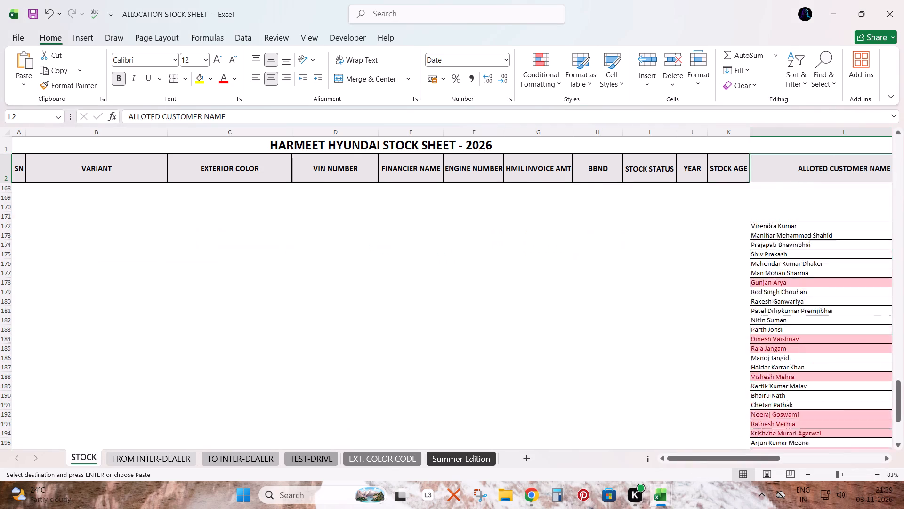
pyautogui.scroll(-4, 790, 296)
pyautogui.scroll(4, 790, 296)
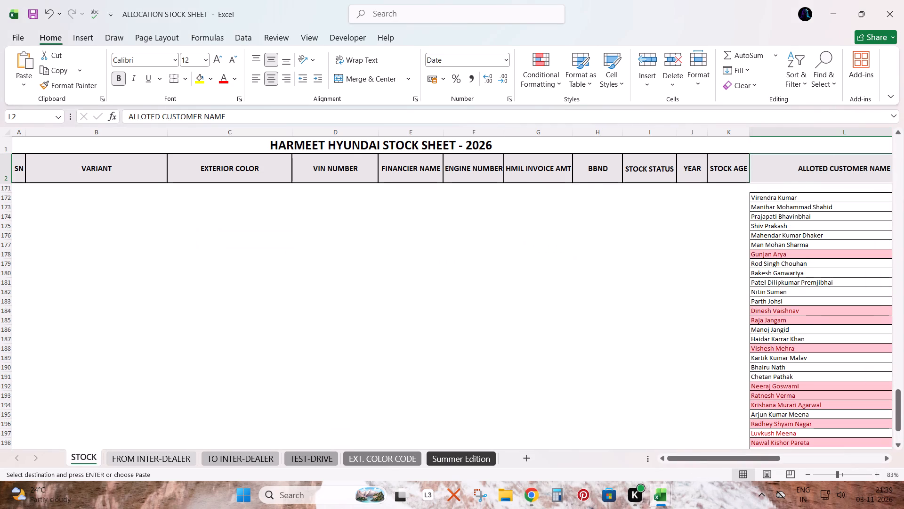
pyautogui.hotkey('ctrl', 'shift', 'l')
pyautogui.hotkey('alt', 'Down')
pyautogui.press('Down')
pyautogui.press('Down')
pyautogui.press('Down')
pyautogui.press('Down')
pyautogui.press('Down')
pyautogui.press('Down')
pyautogui.press('Right')
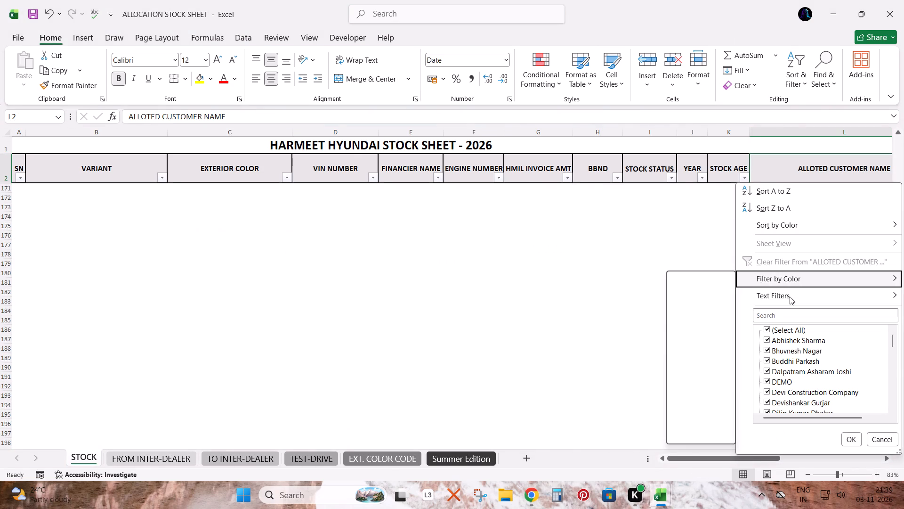
pyautogui.press('Down')
pyautogui.press('Return')
pyautogui.press('Down')
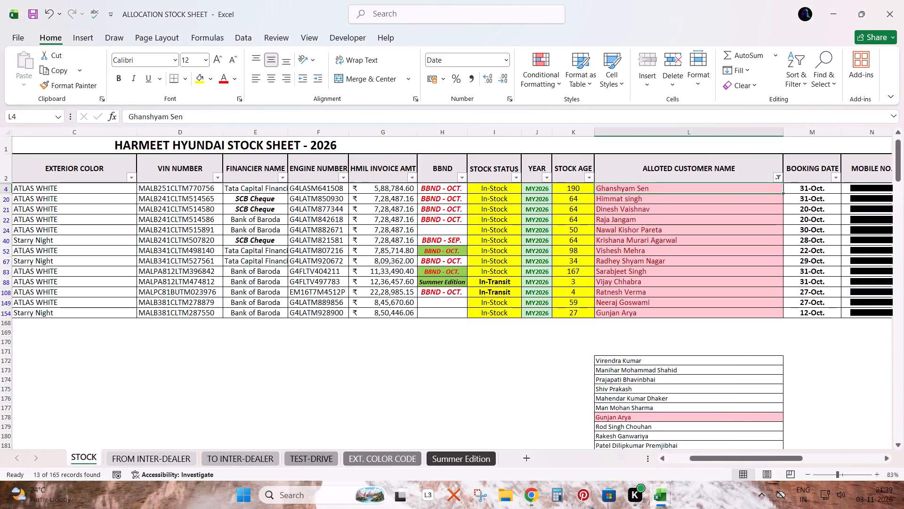
# In NOV'26 BOOKINGS, filter the Allocation column to Alloted and select the CF in NOV'26 entries to check their count.
pyautogui.hotkey('alt', 'Tab')
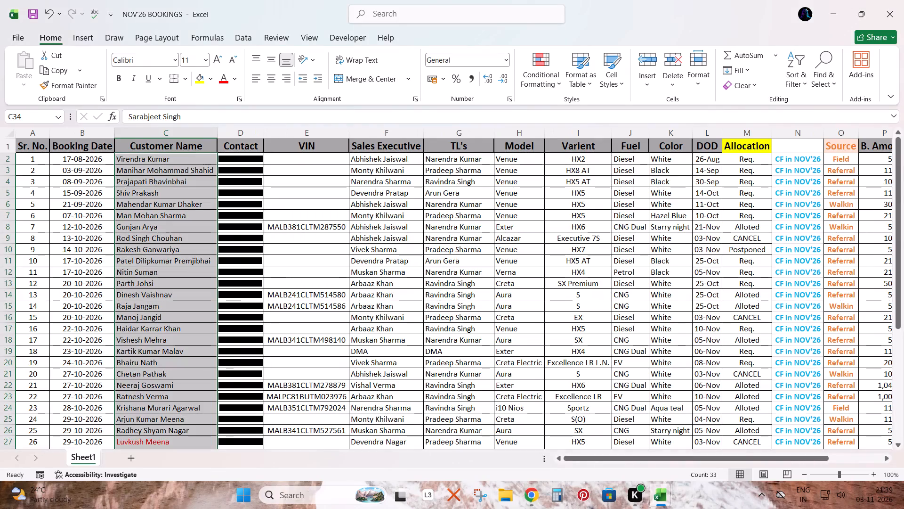
pyautogui.press('Right')
pyautogui.press('Up')
pyautogui.hotkey('ctrl', 'Up')
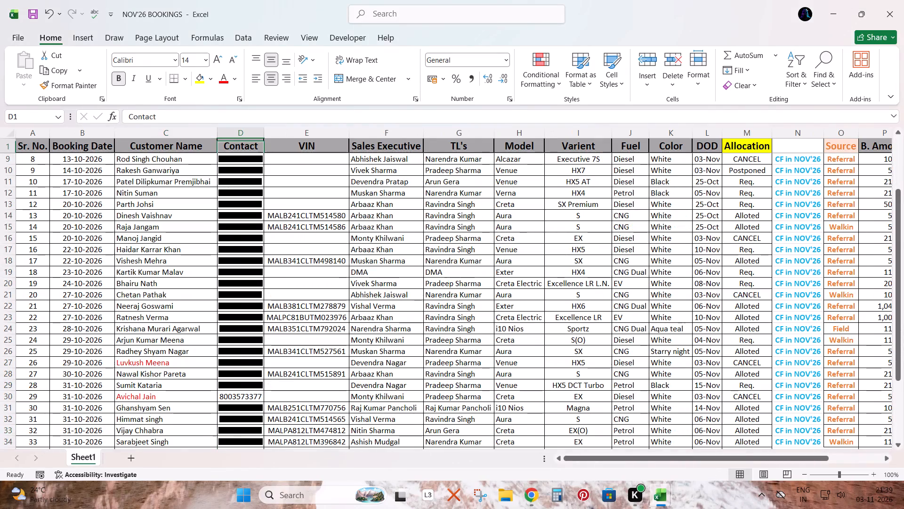
pyautogui.hotkey('ctrl', 'Right')
pyautogui.hotkey('ctrl', 'shift', 'l')
pyautogui.hotkey('alt', 'Down')
pyautogui.press('Down')
pyautogui.press('Down')
pyautogui.press('Down')
pyautogui.press('Down')
pyautogui.press('Down')
pyautogui.press('Down')
pyautogui.press('Down')
pyautogui.press('Down')
pyautogui.press('Down')
pyautogui.press('Down')
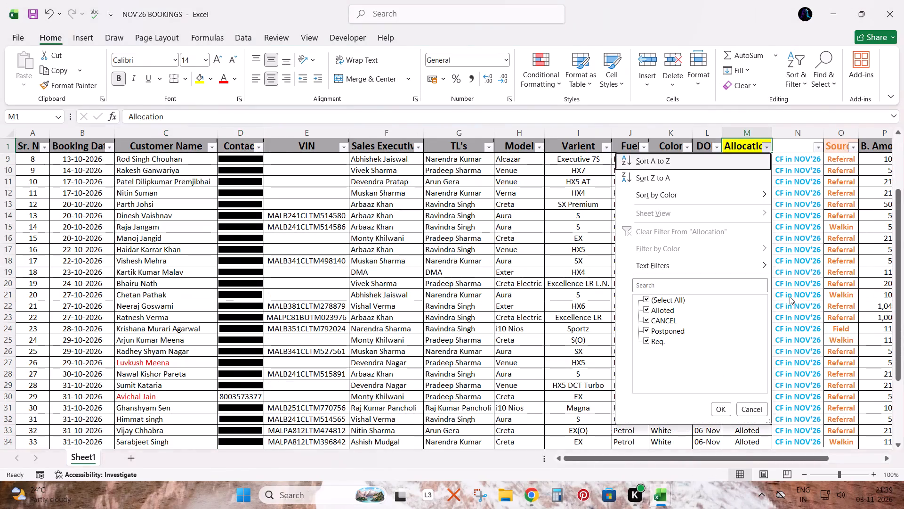
pyautogui.press('Up')
pyautogui.press('space')
pyautogui.press('Down')
pyautogui.press('space')
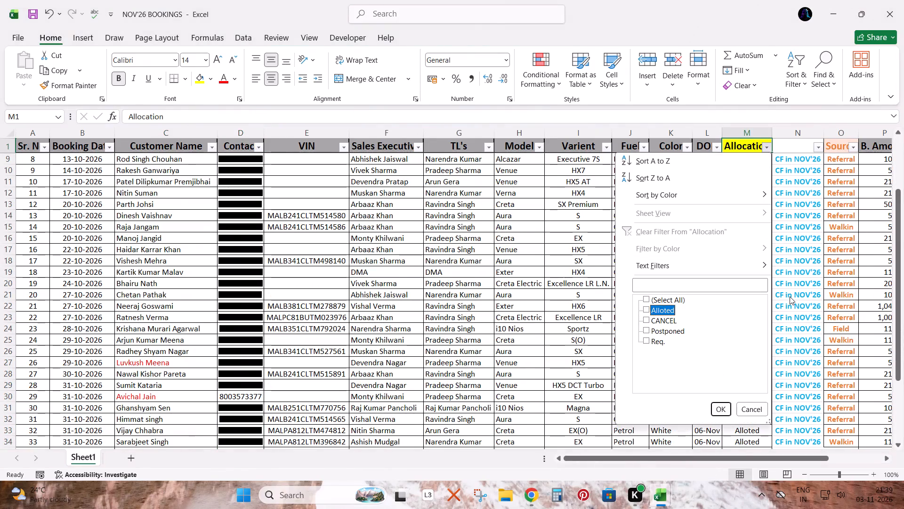
pyautogui.press('Return')
pyautogui.press('Down')
pyautogui.press('Right')
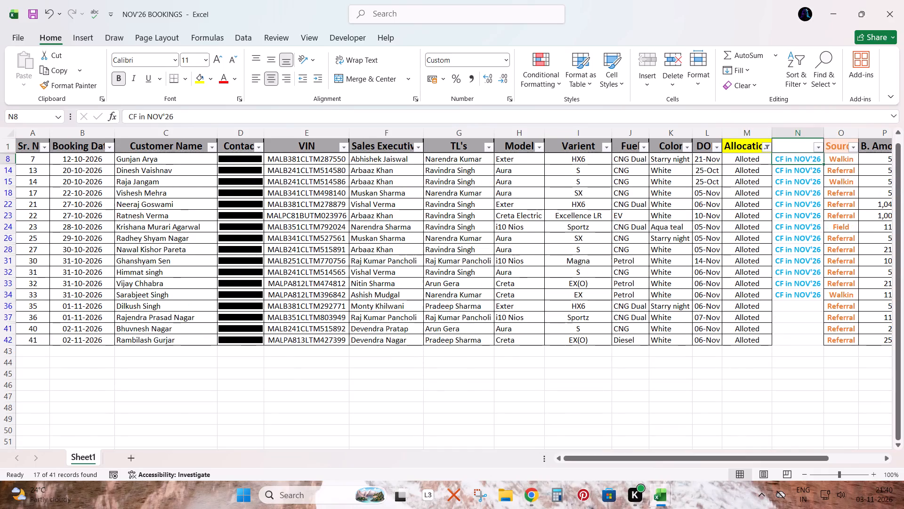
pyautogui.hotkey('ctrl', 'shift', 'Down')
# Switch back to the ALLOCATION STOCK SHEET and select the filtered allotted customer names to compare their count.
pyautogui.hotkey('alt', 'Tab')
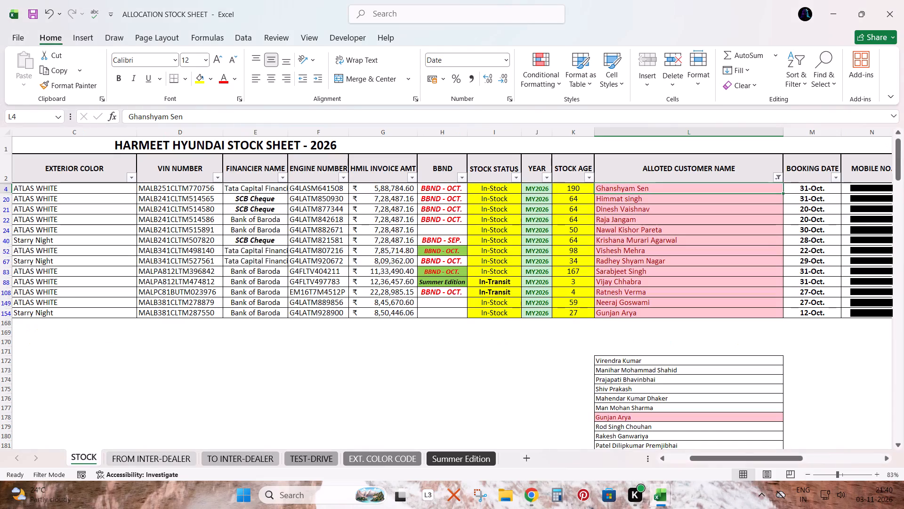
pyautogui.hotkey('ctrl', 'shift', 'Down')
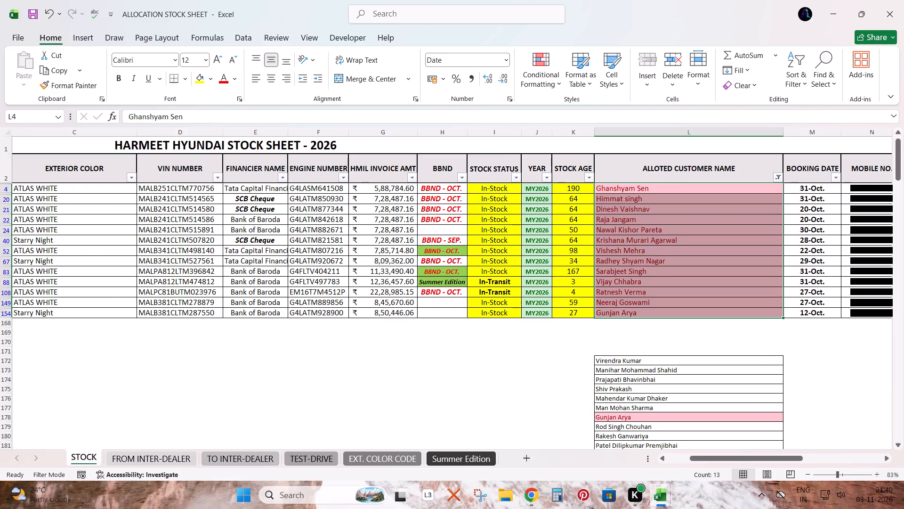
# Filter the BBND column to entries matching "bb" and select the filtered BBND values to check their count.
pyautogui.press('Up')
pyautogui.press('Left')
pyautogui.press('Up')
pyautogui.press('Left')
pyautogui.press('Down')
pyautogui.press('Left')
pyautogui.press('Left')
pyautogui.press('Left')
pyautogui.hotkey('alt', 'Down')
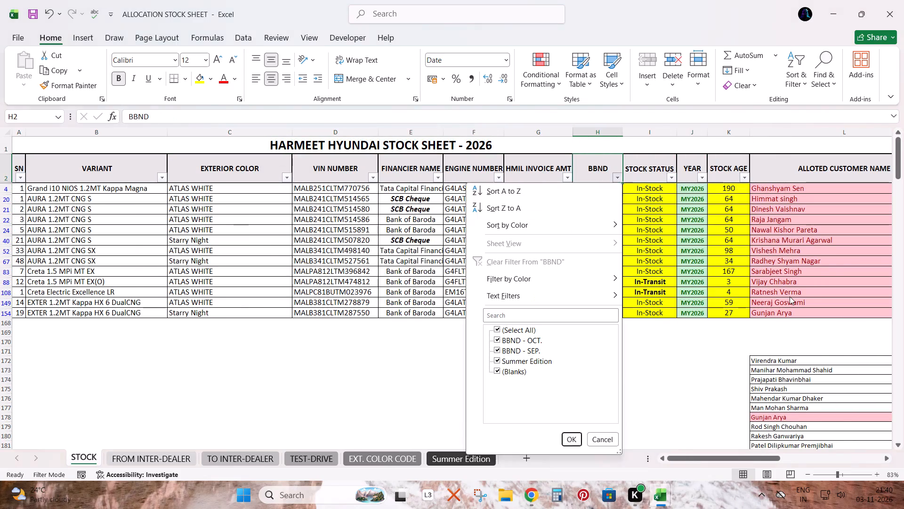
pyautogui.press('Down')
pyautogui.press('Down')
pyautogui.press('Down')
pyautogui.press('Down')
pyautogui.press('Down')
pyautogui.press('Down')
pyautogui.press('Down')
pyautogui.press('Down')
pyautogui.press('Down')
pyautogui.press('Up')
pyautogui.write('bb')
pyautogui.press('Return')
pyautogui.press('Down')
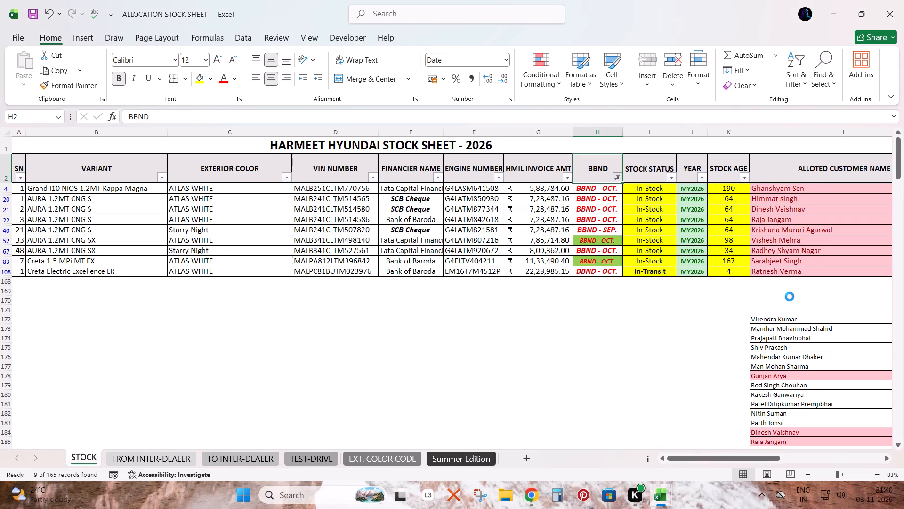
pyautogui.hotkey('ctrl', 'shift', 'Down')
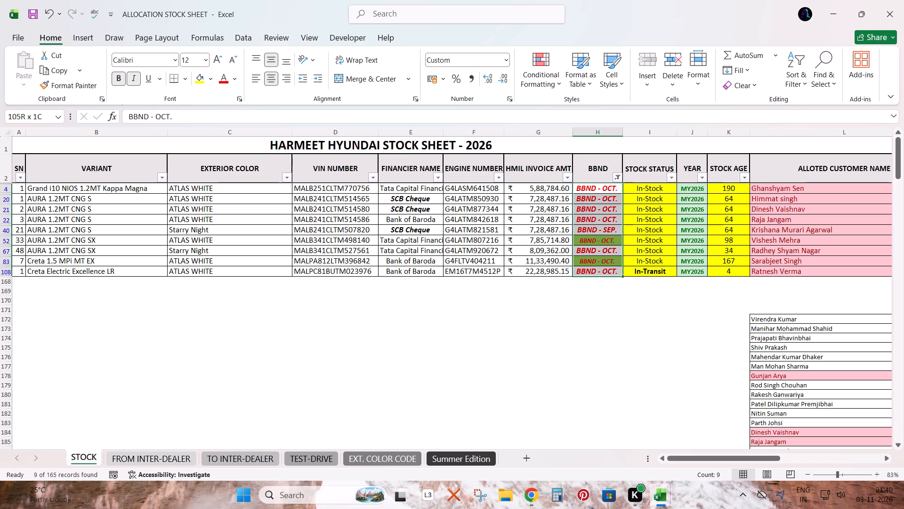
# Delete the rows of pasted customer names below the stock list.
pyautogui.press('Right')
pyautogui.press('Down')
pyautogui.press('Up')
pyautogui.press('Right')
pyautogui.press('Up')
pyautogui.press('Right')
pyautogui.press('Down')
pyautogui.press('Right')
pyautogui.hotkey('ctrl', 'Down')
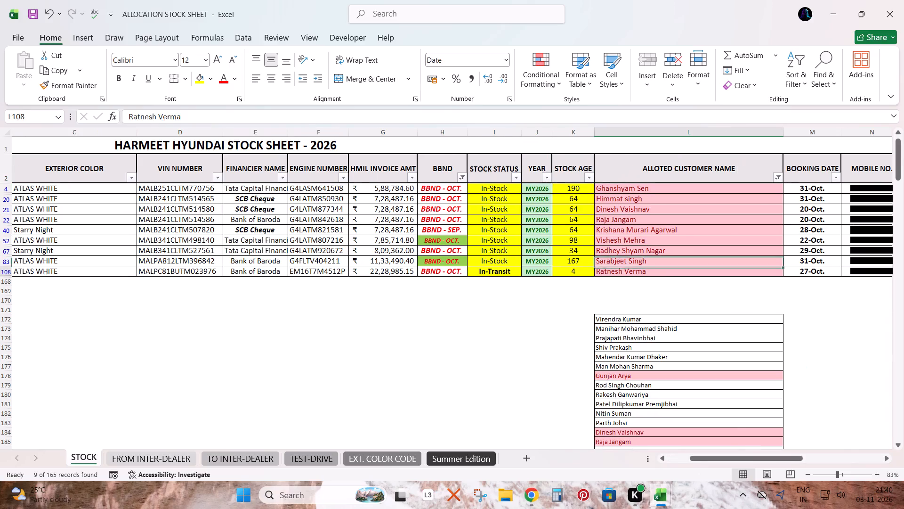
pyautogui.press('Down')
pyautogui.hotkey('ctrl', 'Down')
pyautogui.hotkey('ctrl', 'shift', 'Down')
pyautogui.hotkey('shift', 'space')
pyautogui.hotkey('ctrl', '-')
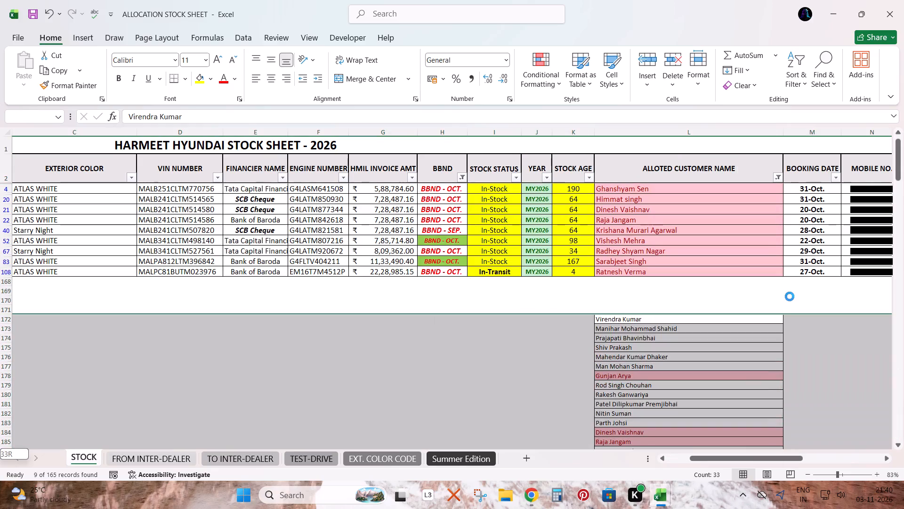
# Remove the filters from the STOCK sheet and save the ALLOCATION STOCK SHEET workbook.
pyautogui.hotkey('ctrl', 'Up')
pyautogui.hotkey('ctrl', 'Up')
pyautogui.hotkey('ctrl', 'shift', 'l')
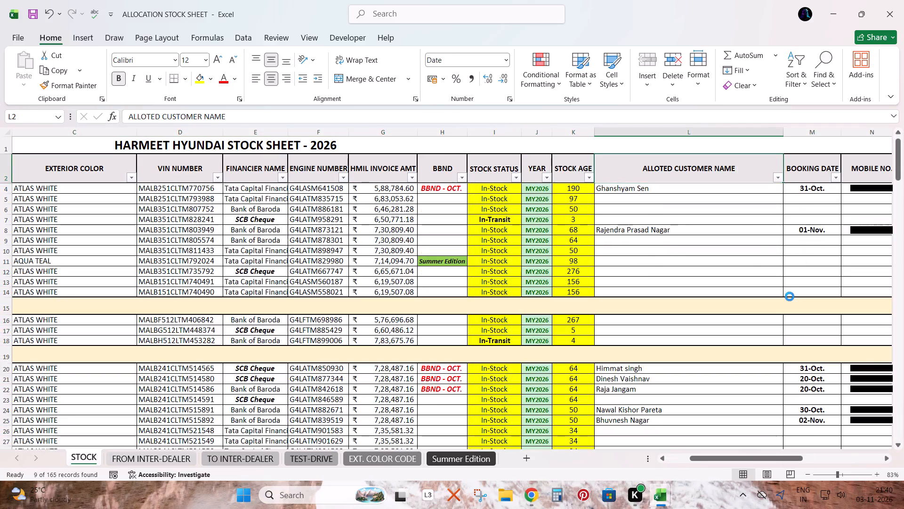
pyautogui.press('Down')
pyautogui.press('Up')
pyautogui.hotkey('ctrl', 's')
# Close the NOV'26 BOOKINGS workbook and return to the SN header of the STOCK sheet.
pyautogui.hotkey('alt', 'Tab')
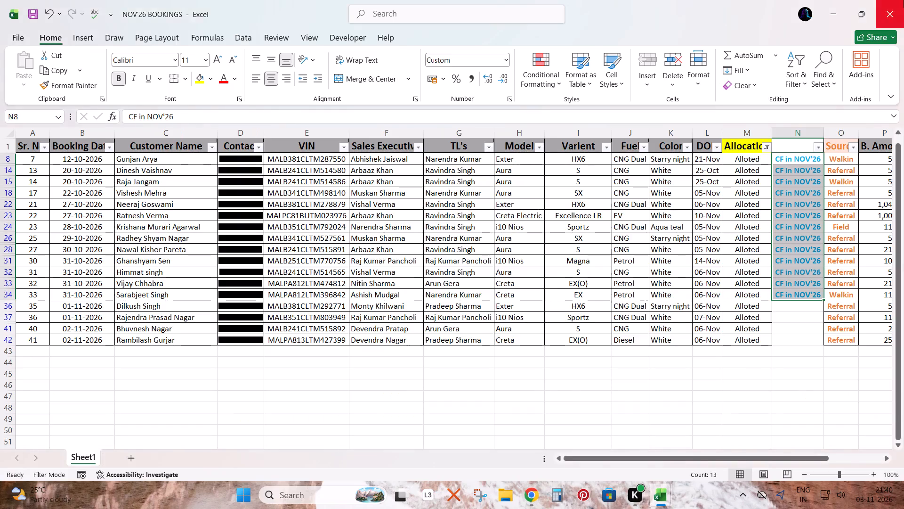
pyautogui.click(903, 0)
pyautogui.click(465, 261)
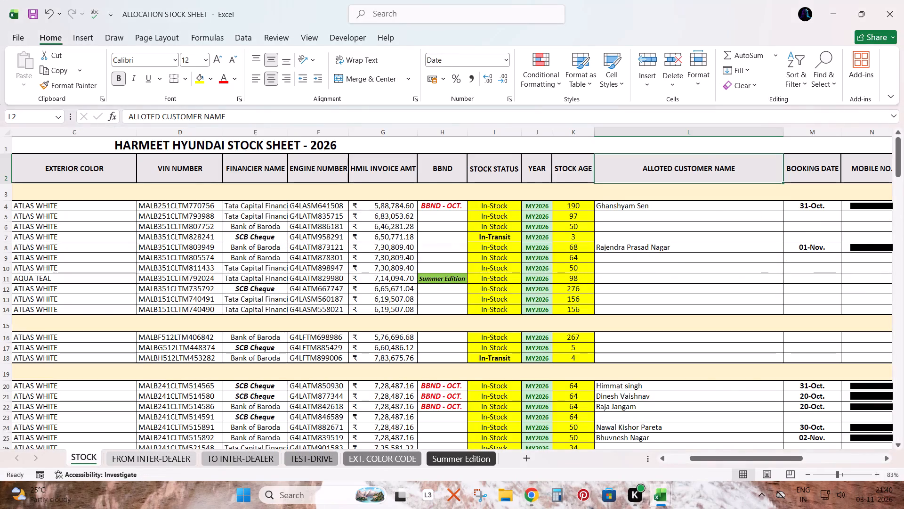
pyautogui.hotkey('ctrl', 'Left')
pyautogui.press('Down')
pyautogui.press('Up')
# Show the desktop, move the OCT'26 BOOKINGS and NOV'26 BOOKINGS files beside the REPORT files, and refresh the desktop.
pyautogui.hotkey('alt', 'Tab')
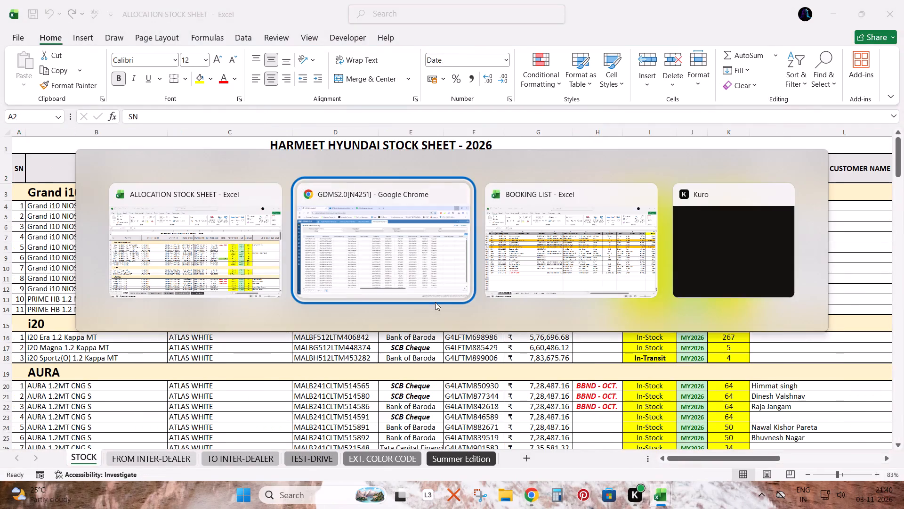
pyautogui.hotkey('alt', 'Tab')
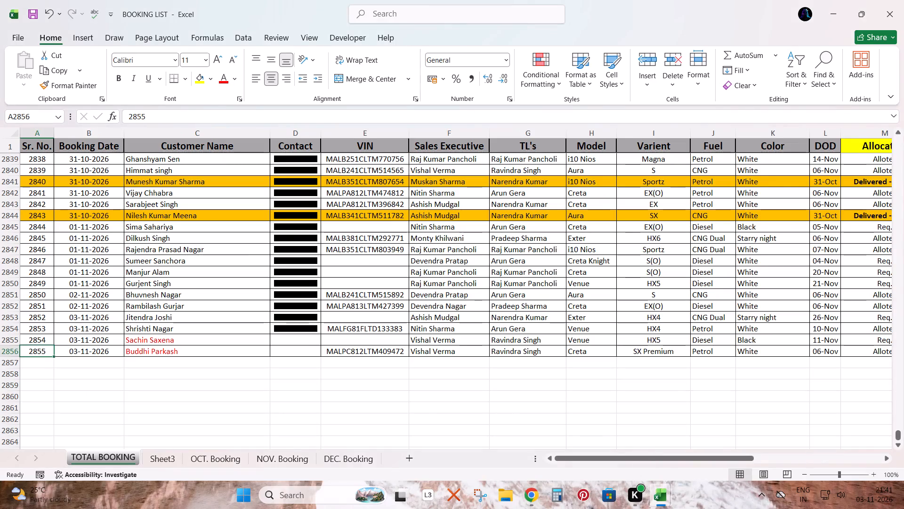
pyautogui.click(903, 508)
pyautogui.rightClick(414, 246)
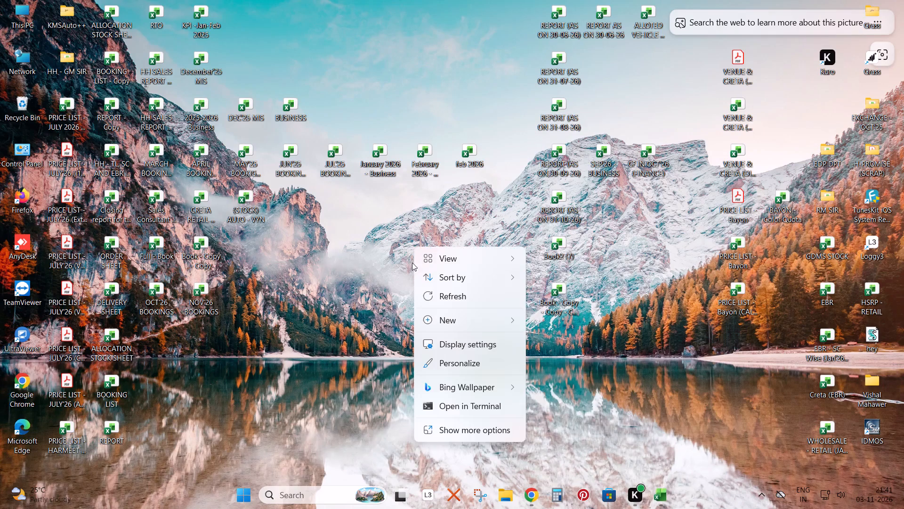
pyautogui.click(451, 292)
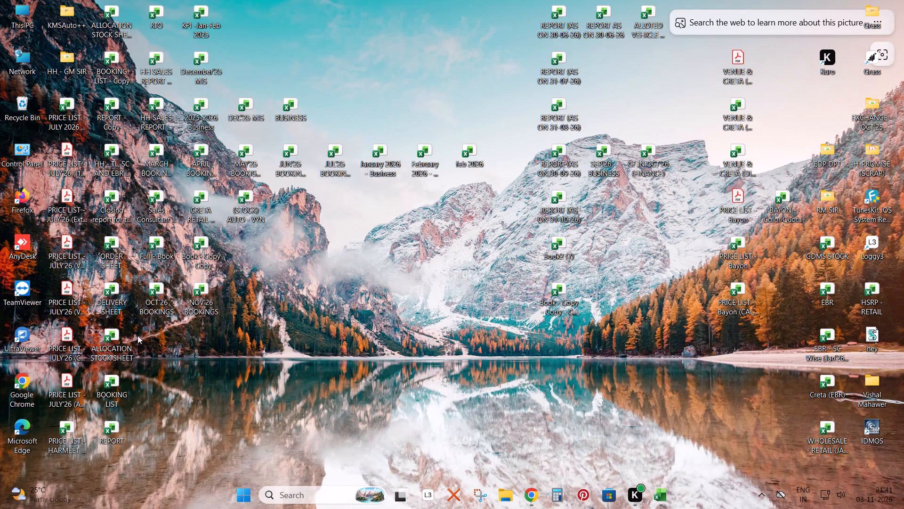
pyautogui.moveTo(149, 332); pyautogui.dragTo(224, 288)
pyautogui.moveTo(161, 295); pyautogui.dragTo(285, 314)
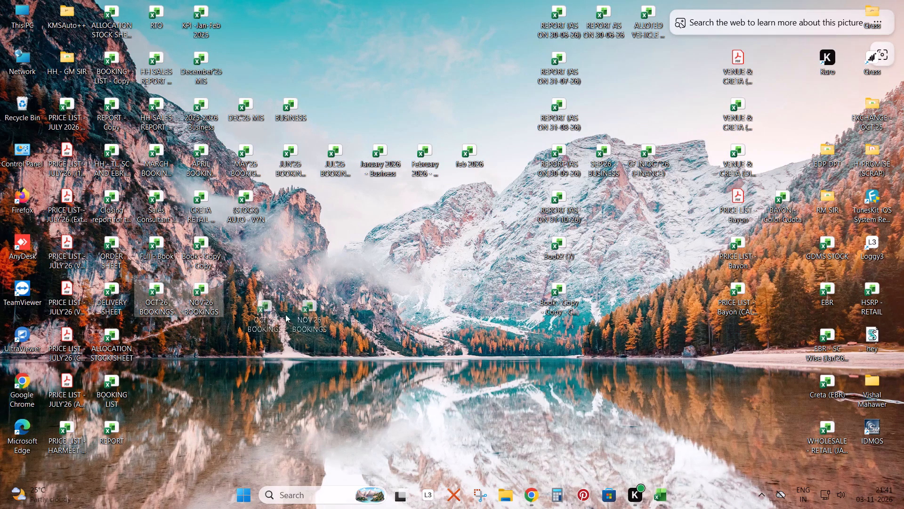
pyautogui.moveTo(285, 314); pyautogui.dragTo(608, 209)
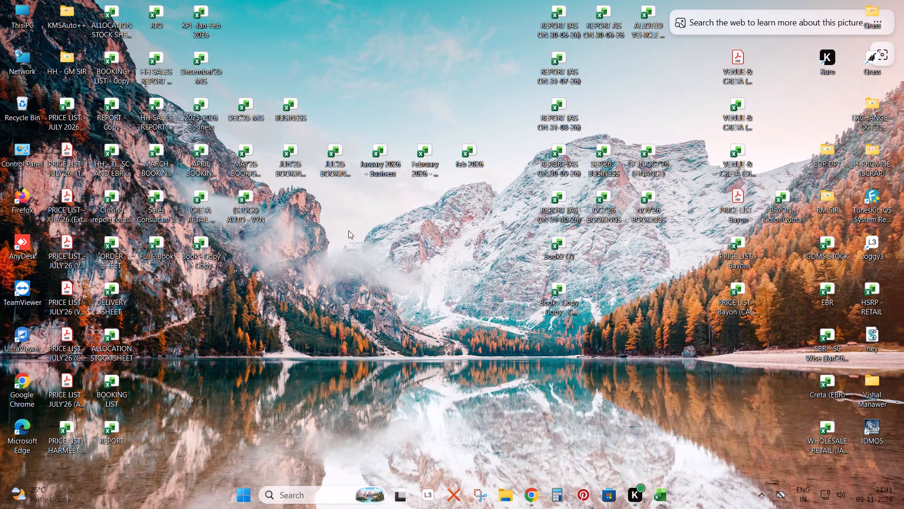
pyautogui.rightClick(348, 230)
pyautogui.click(402, 287)
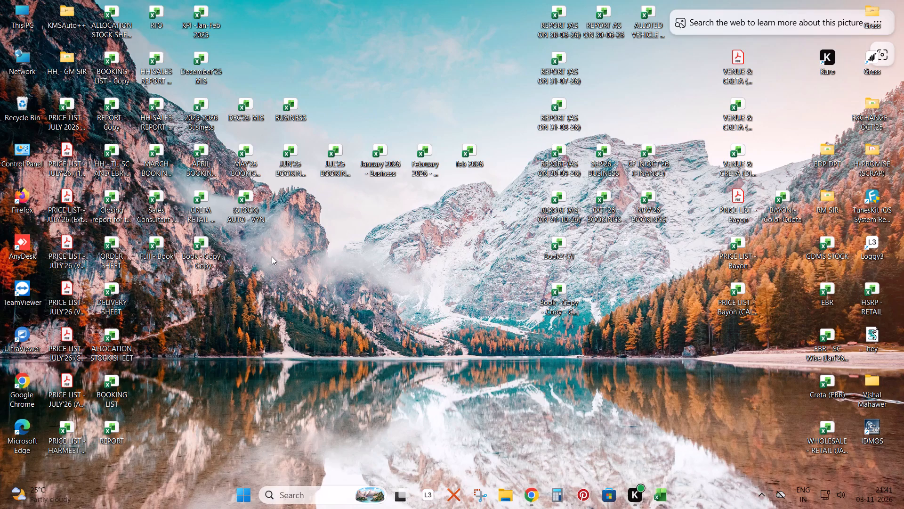
# Open the Book - Copy - Copy workbook, remove the filter from the Required list on Sheet4, and save it.
pyautogui.doubleClick(200, 253)
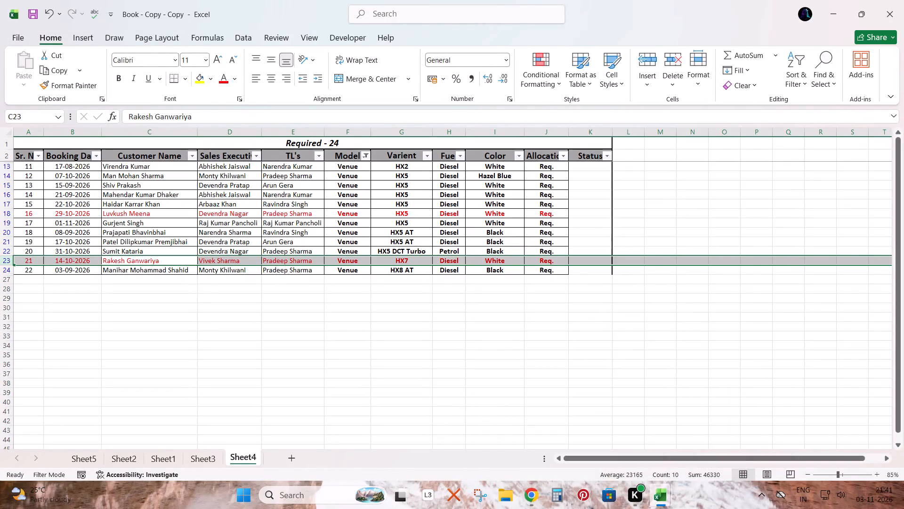
pyautogui.click(393, 159)
pyautogui.hotkey('shift', 'l')
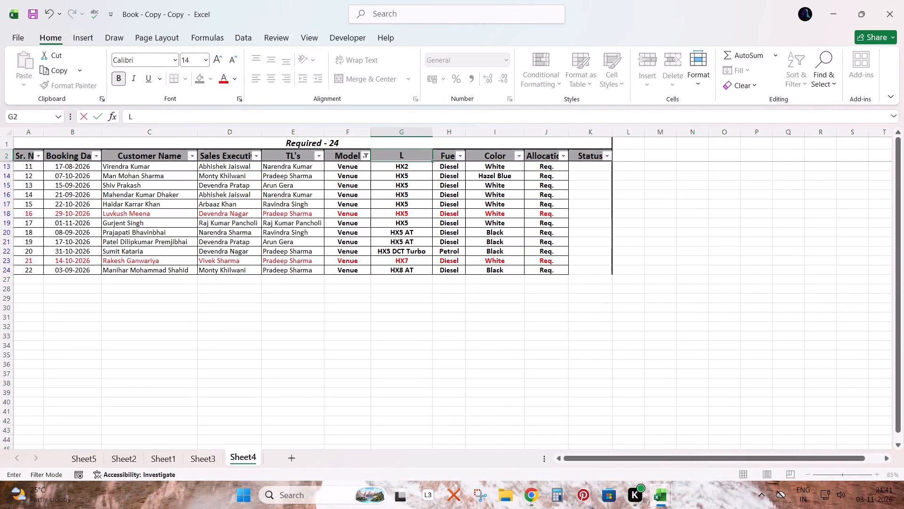
pyautogui.press('Escape')
pyautogui.hotkey('ctrl', 'shift', 'l')
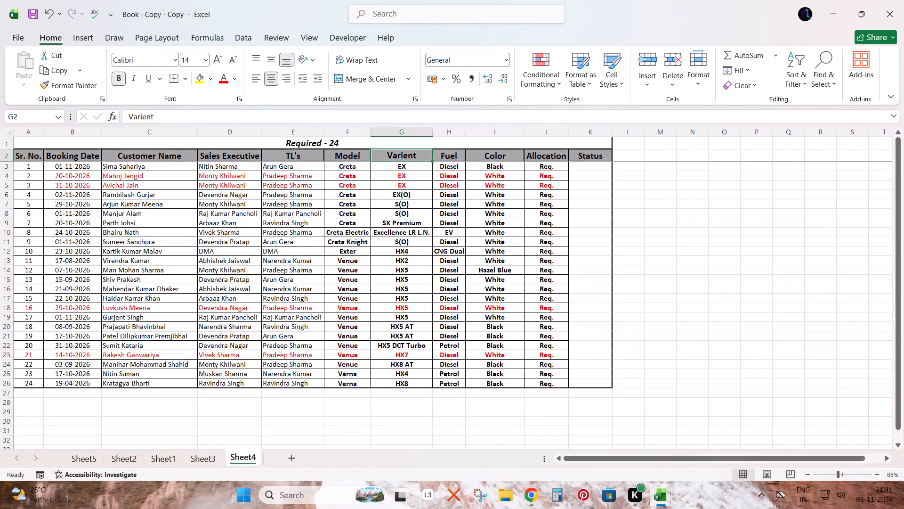
pyautogui.hotkey('ctrl', 's')
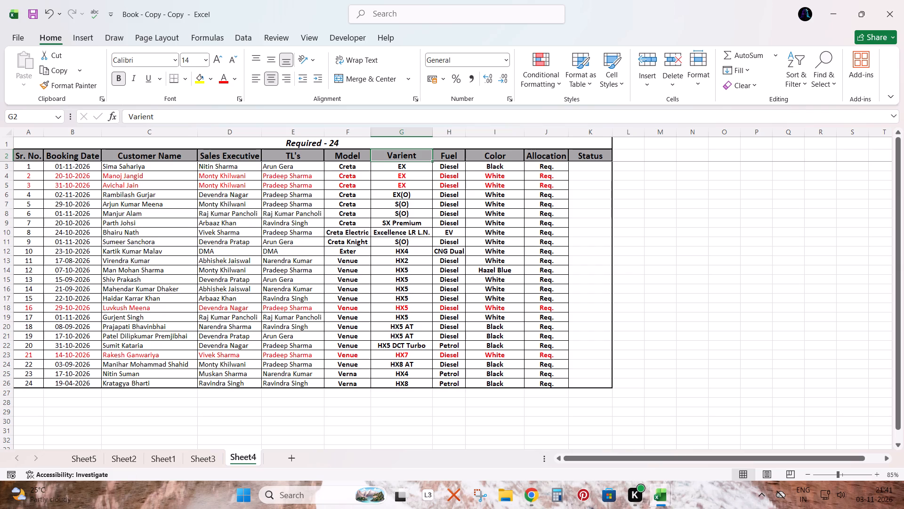
# Switch to the GDMS 2.0 Dealer Vehicle Stock Mgt page in Chrome.
pyautogui.click(528, 488)
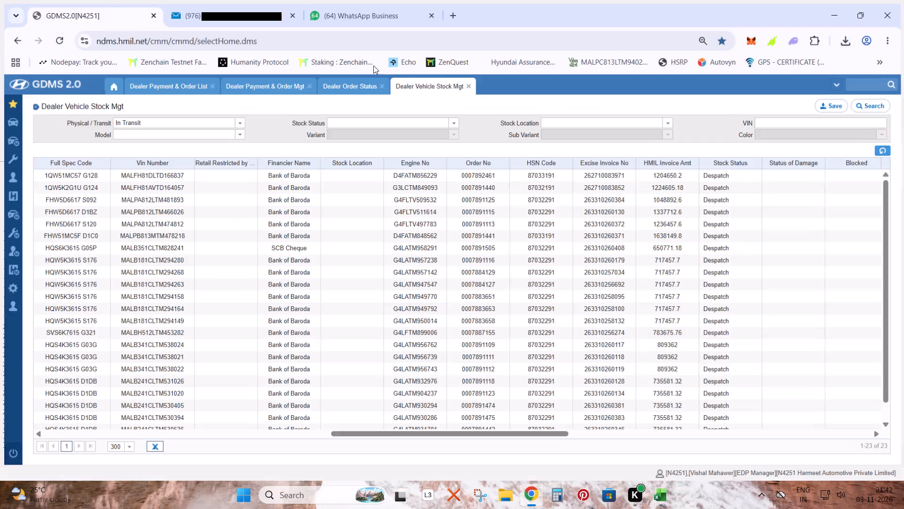